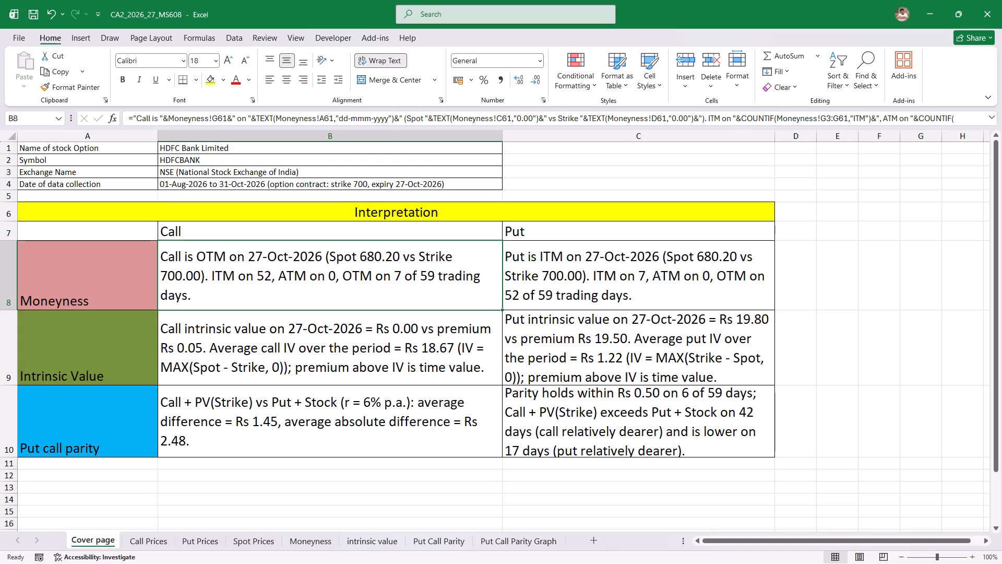
Examine the call premium and IV of call columns on the intrinsic value sheet against the Cover page interpretation.
{"action": "left_click", "coordinate": [390, 540]}
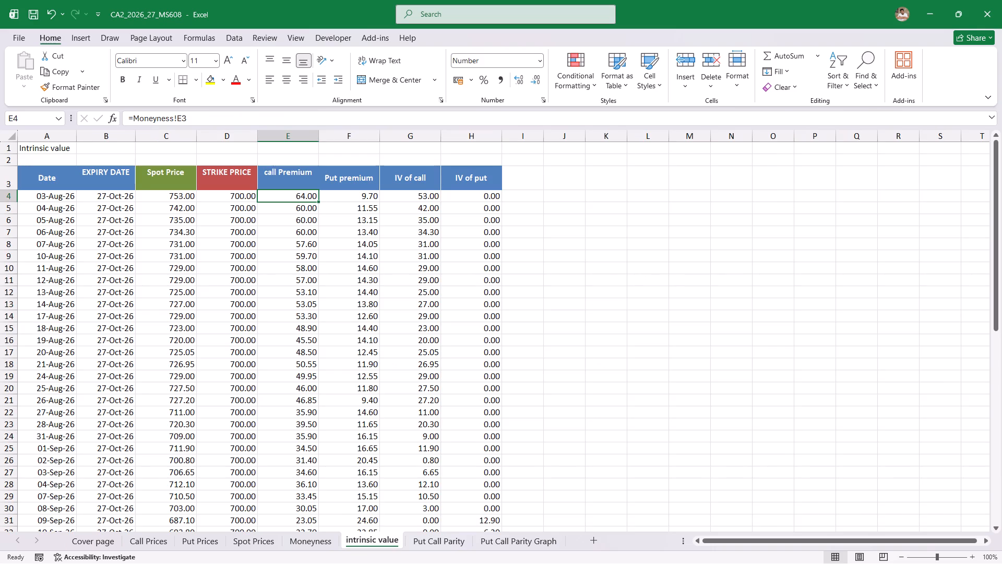
{"action": "left_click", "coordinate": [365, 197]}
{"action": "key", "text": "Left"}
{"action": "key", "text": "shift+Down"}
{"action": "key", "text": "ctrl+shift+Down"}
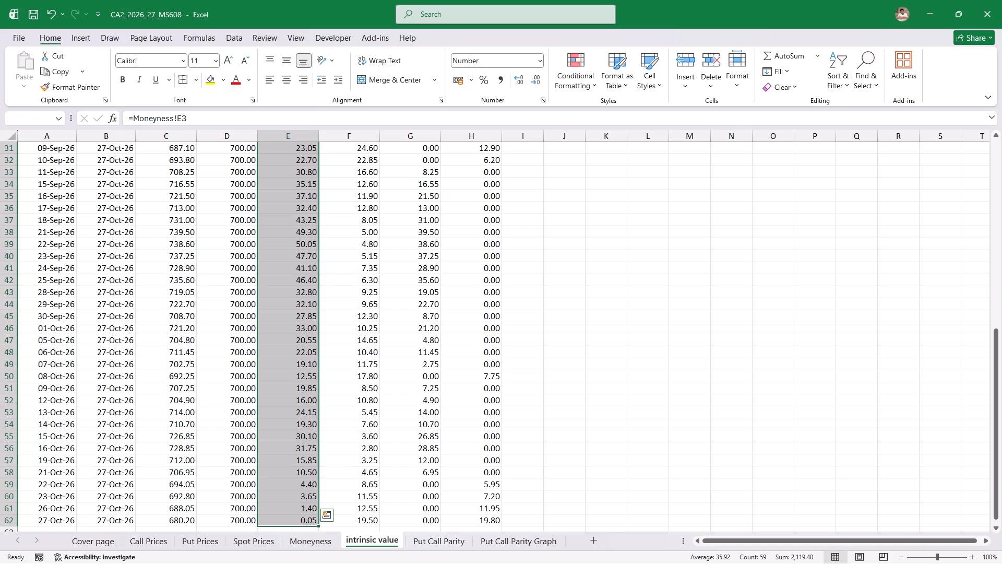
{"action": "key", "text": "Right"}
{"action": "key", "text": "Up"}
{"action": "key", "text": "Right"}
{"action": "key", "text": "Down"}
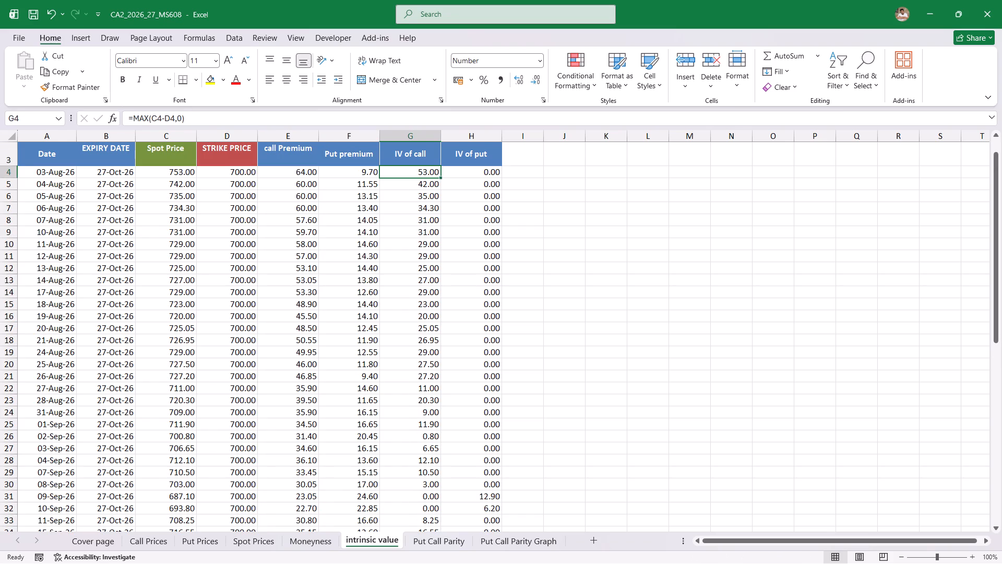
{"action": "key", "text": "shift+Down"}
{"action": "key", "text": "ctrl+shift+Down"}
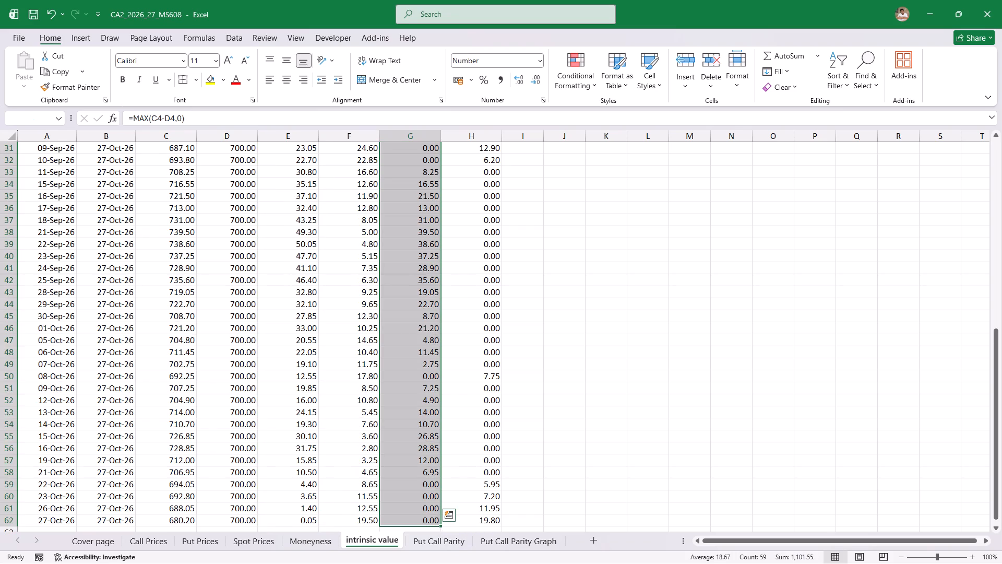
{"action": "key", "text": "Up"}
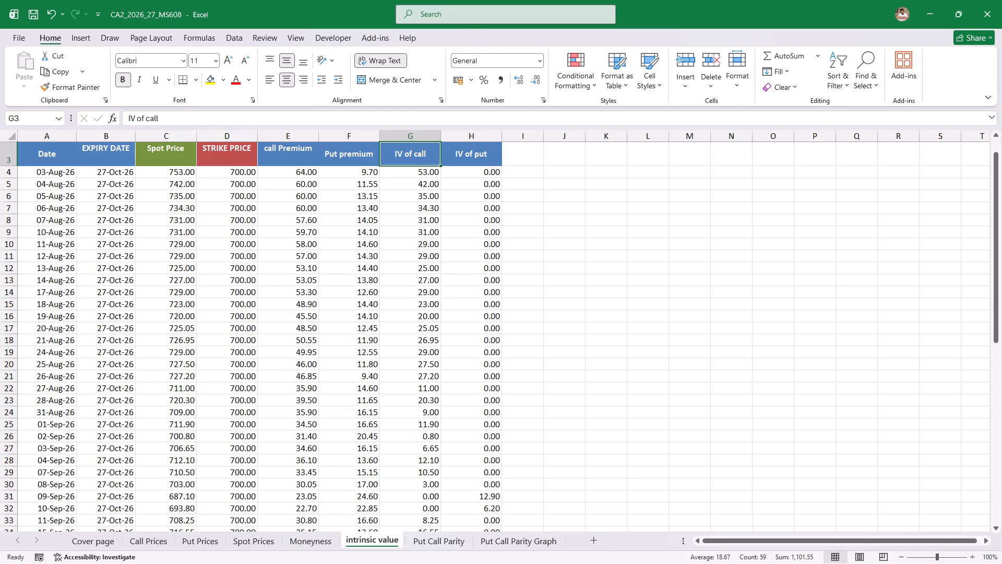
{"action": "left_click", "coordinate": [106, 539]}
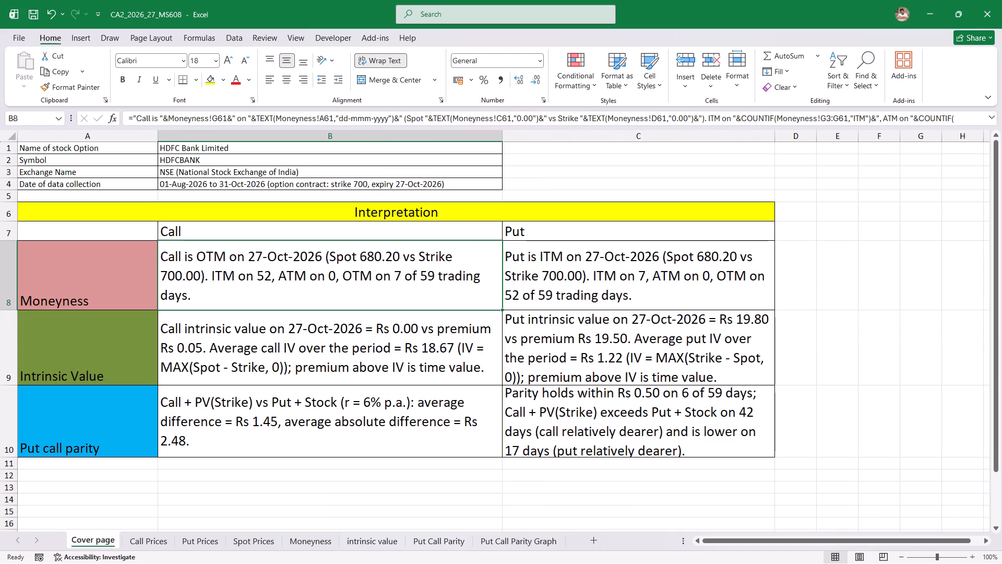
Go to empty cell L5 on the intrinsic value sheet.
{"action": "left_click", "coordinate": [381, 541]}
{"action": "left_click", "coordinate": [638, 192]}
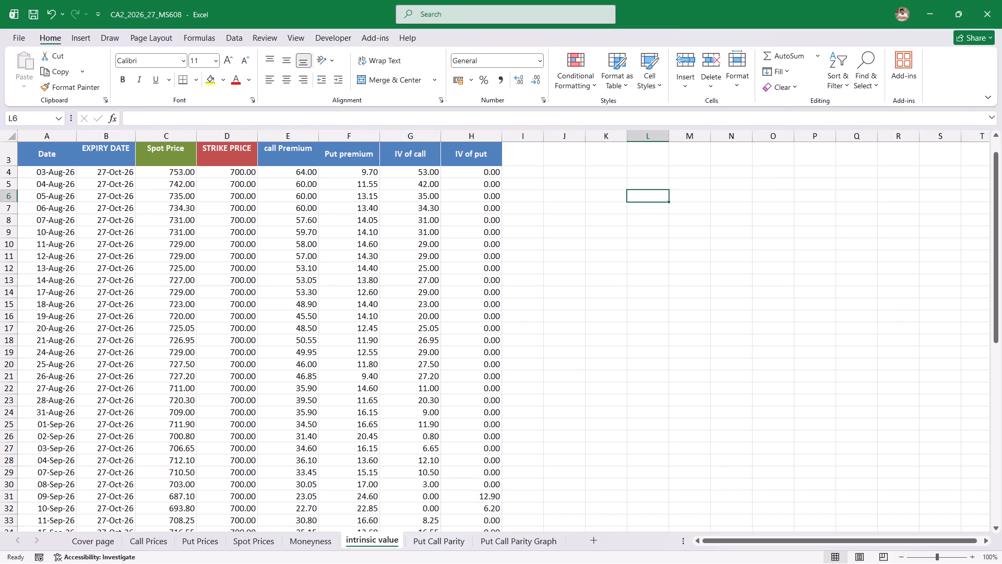
{"action": "left_click", "coordinate": [639, 184]}
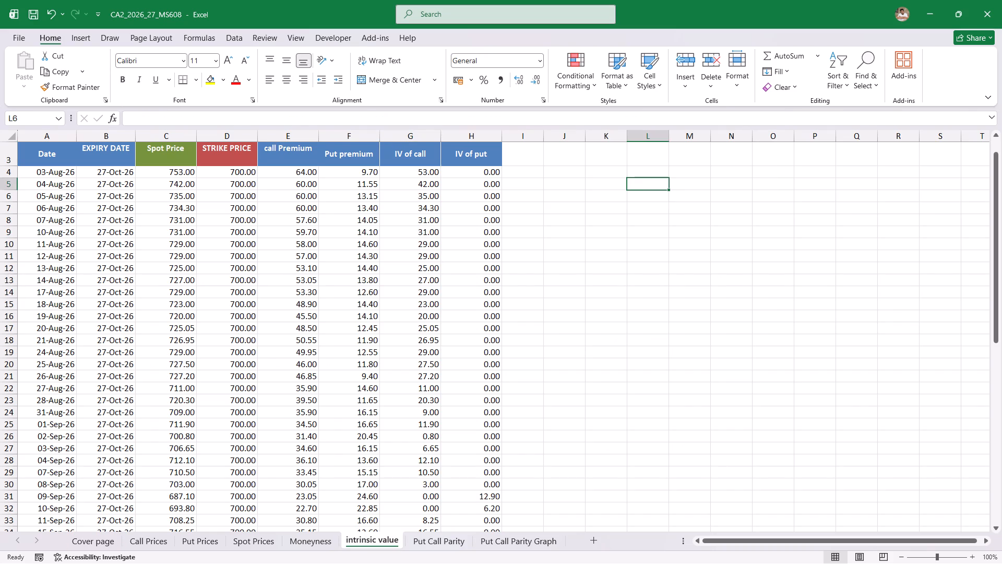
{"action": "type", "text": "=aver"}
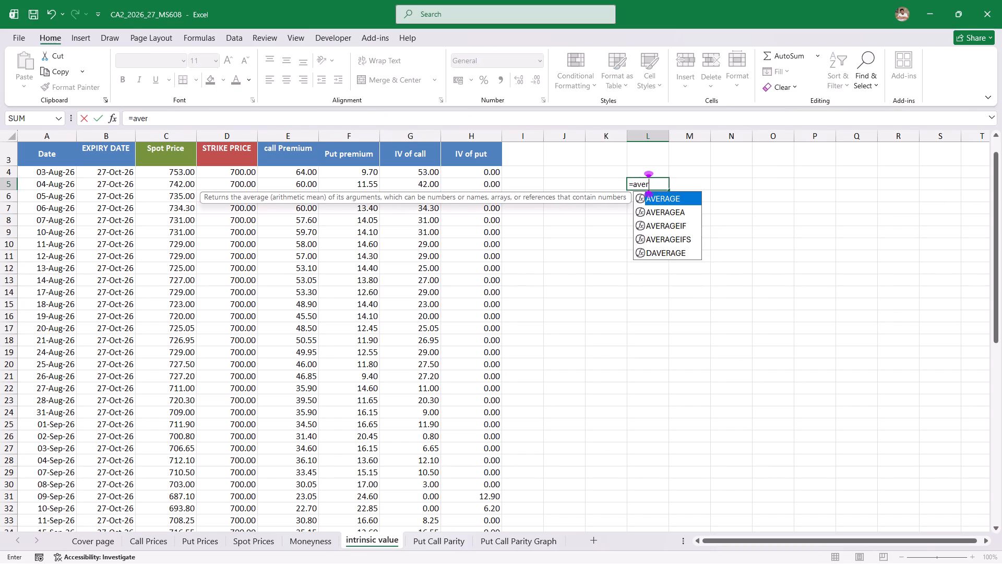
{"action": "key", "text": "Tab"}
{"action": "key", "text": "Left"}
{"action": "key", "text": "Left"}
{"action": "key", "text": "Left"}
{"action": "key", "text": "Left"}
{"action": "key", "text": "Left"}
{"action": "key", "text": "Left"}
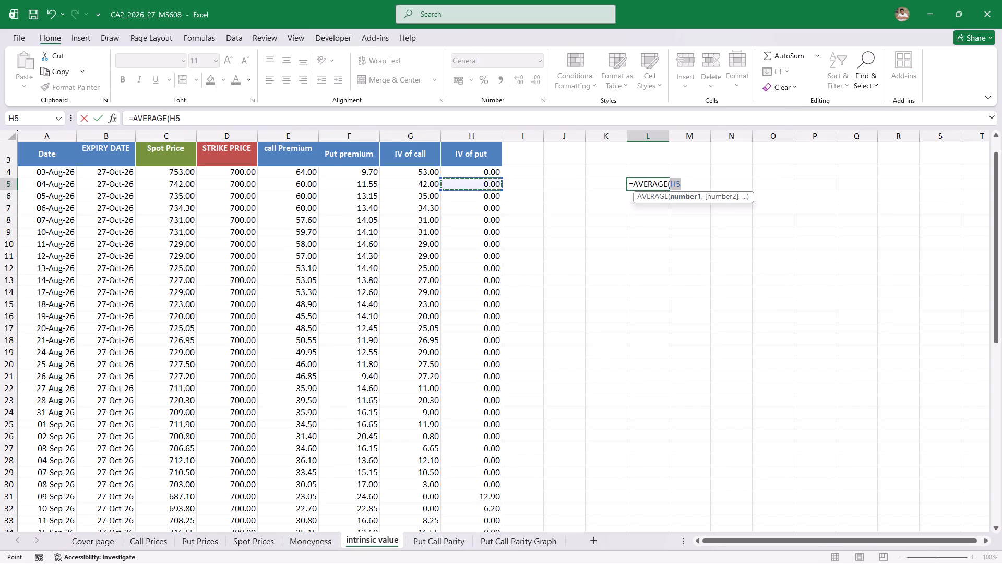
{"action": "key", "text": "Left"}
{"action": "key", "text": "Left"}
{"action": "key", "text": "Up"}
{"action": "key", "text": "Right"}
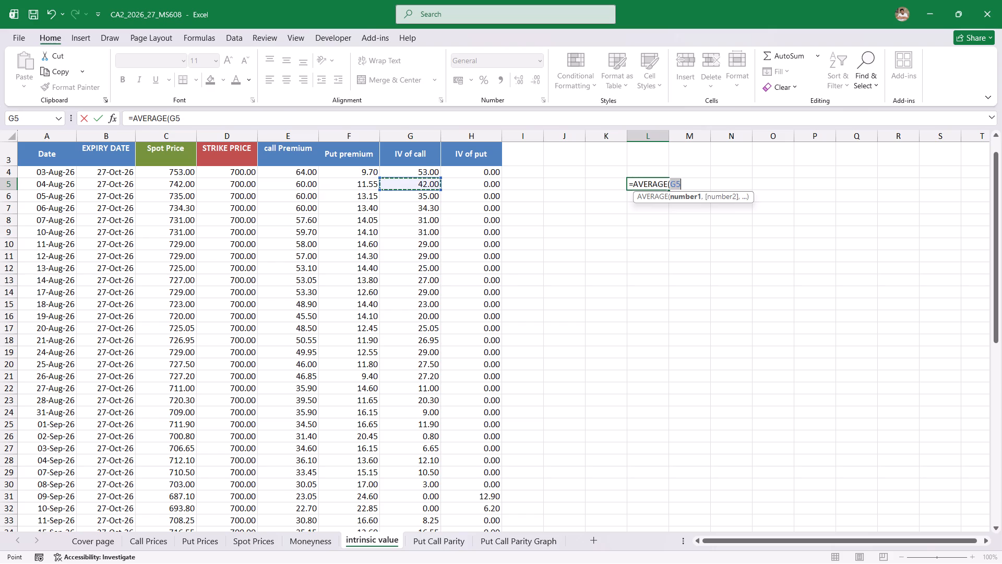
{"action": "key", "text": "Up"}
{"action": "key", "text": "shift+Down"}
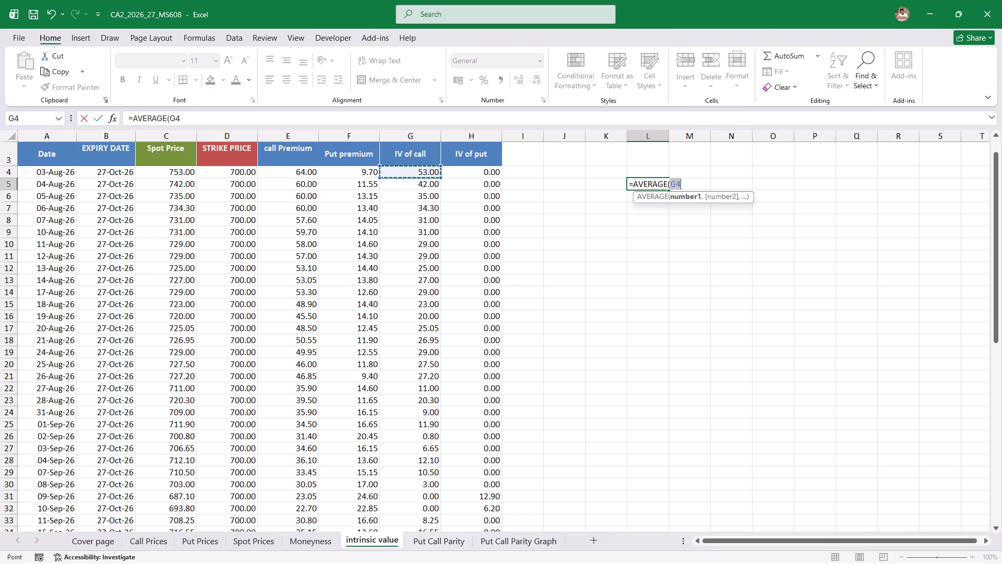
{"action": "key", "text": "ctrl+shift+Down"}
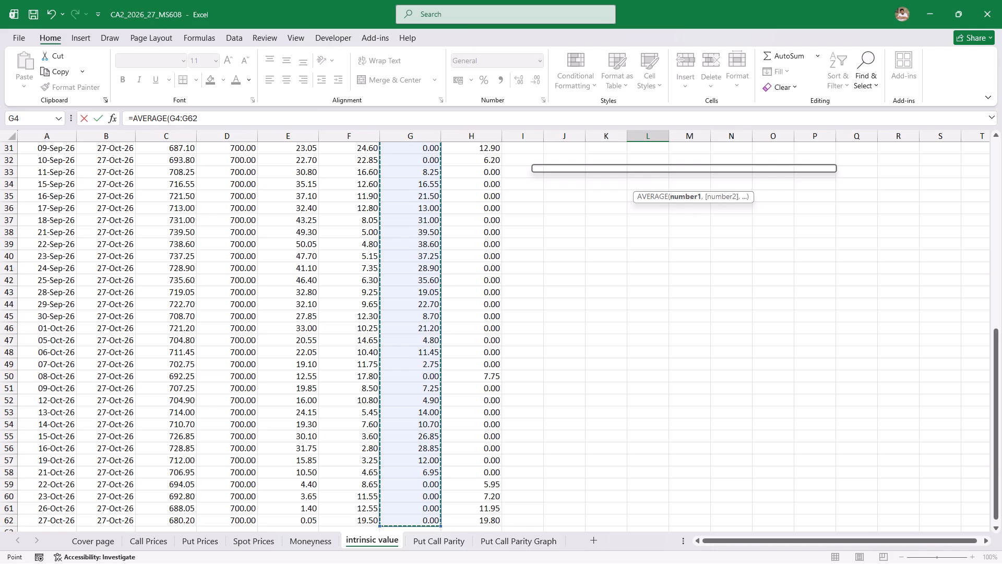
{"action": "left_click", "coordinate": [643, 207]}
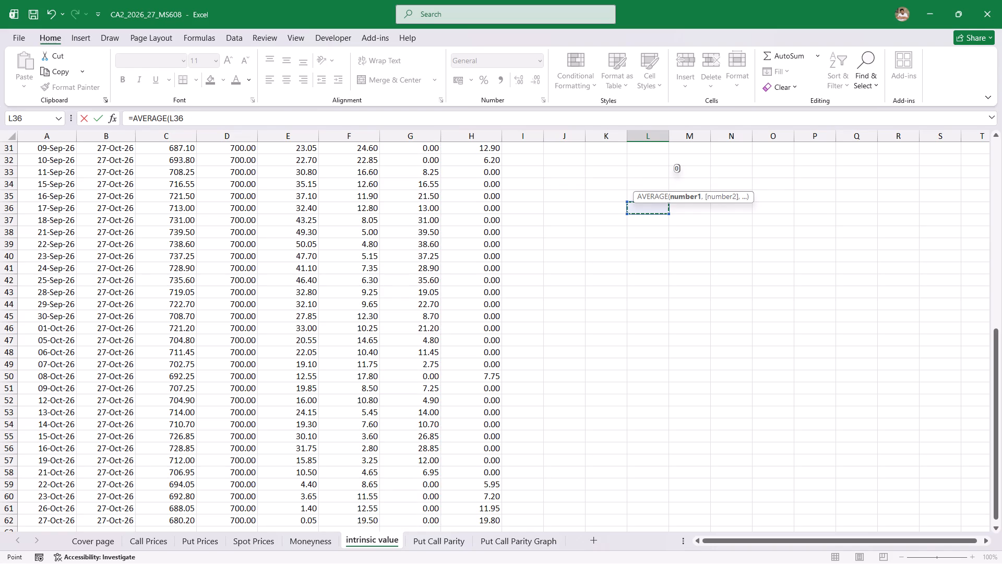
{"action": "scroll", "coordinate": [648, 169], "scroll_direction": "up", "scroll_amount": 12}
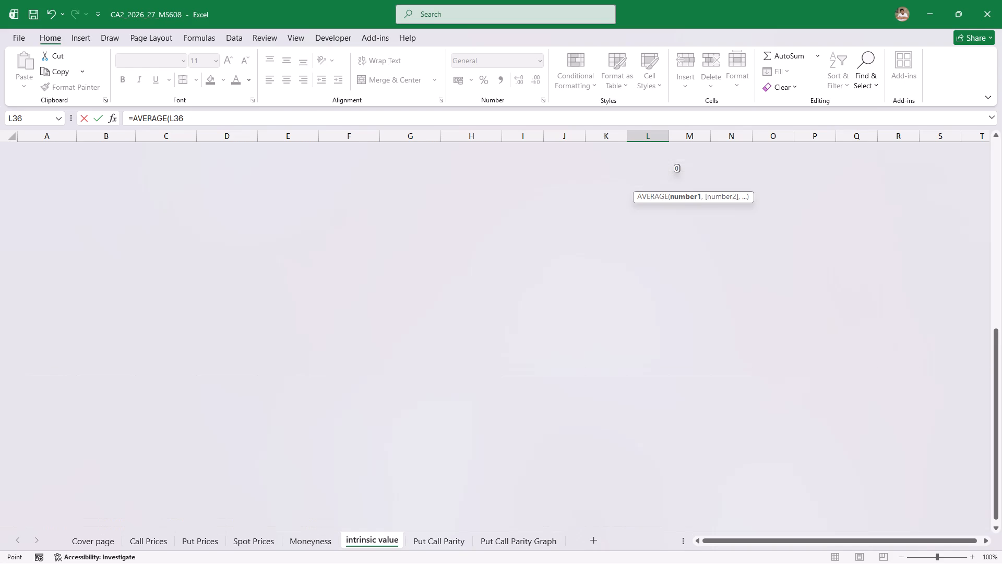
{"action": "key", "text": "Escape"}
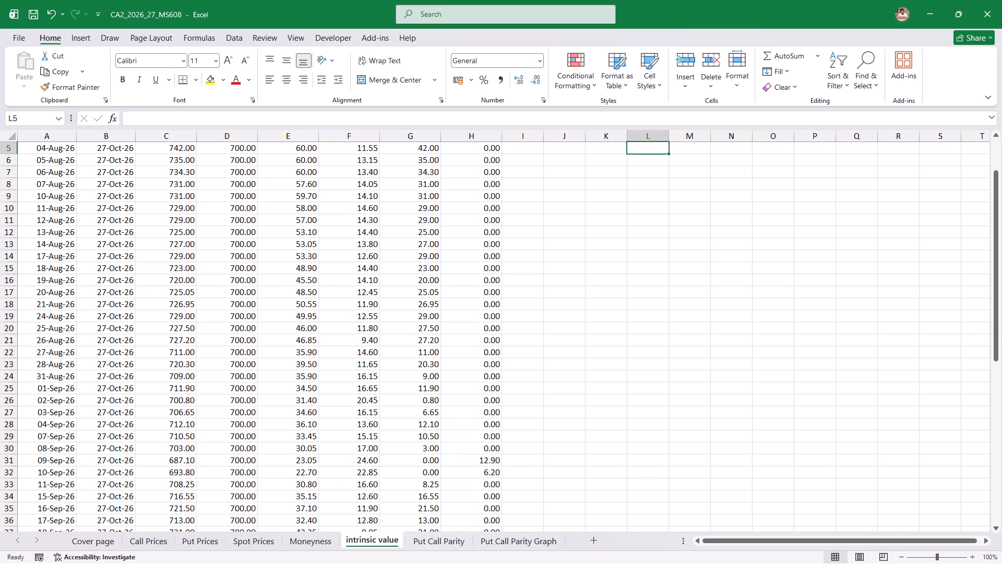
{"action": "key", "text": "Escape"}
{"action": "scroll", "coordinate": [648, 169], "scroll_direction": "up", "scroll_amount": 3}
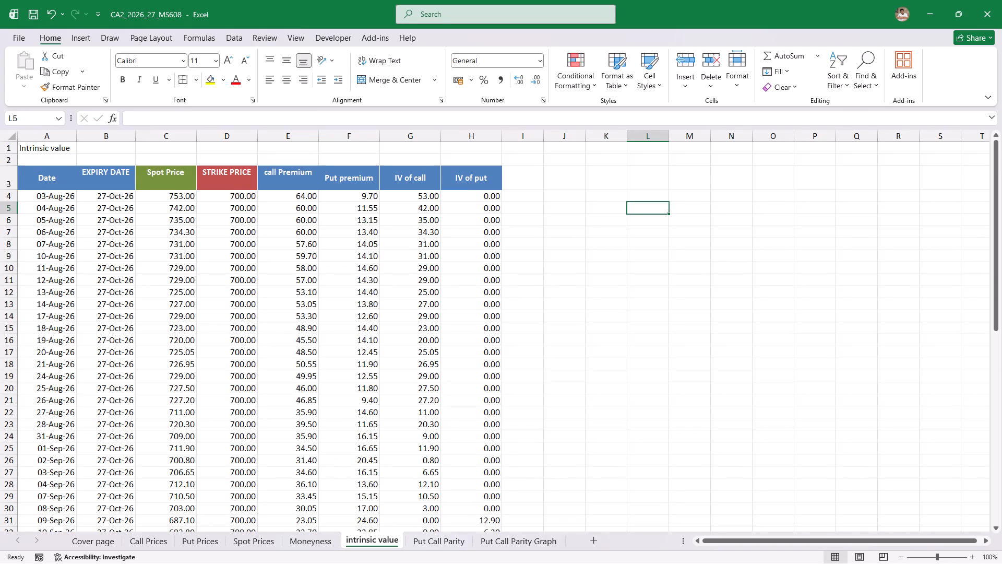
Enter an AVERAGE formula over the IV of call values G4:G62 in cell L5.
{"action": "type", "text": "+avera"}
{"action": "key", "text": "Tab"}
{"action": "key", "text": "Left"}
{"action": "key", "text": "Left"}
{"action": "key", "text": "Left"}
{"action": "key", "text": "Left"}
{"action": "key", "text": "Left"}
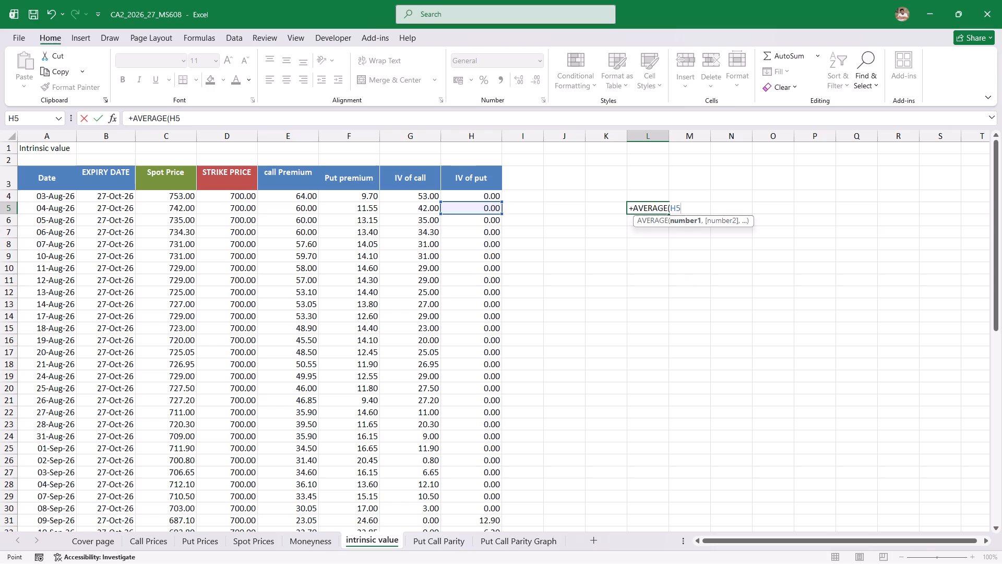
{"action": "key", "text": "Up"}
{"action": "key", "text": "shift+Down"}
{"action": "key", "text": "ctrl+shift+Down"}
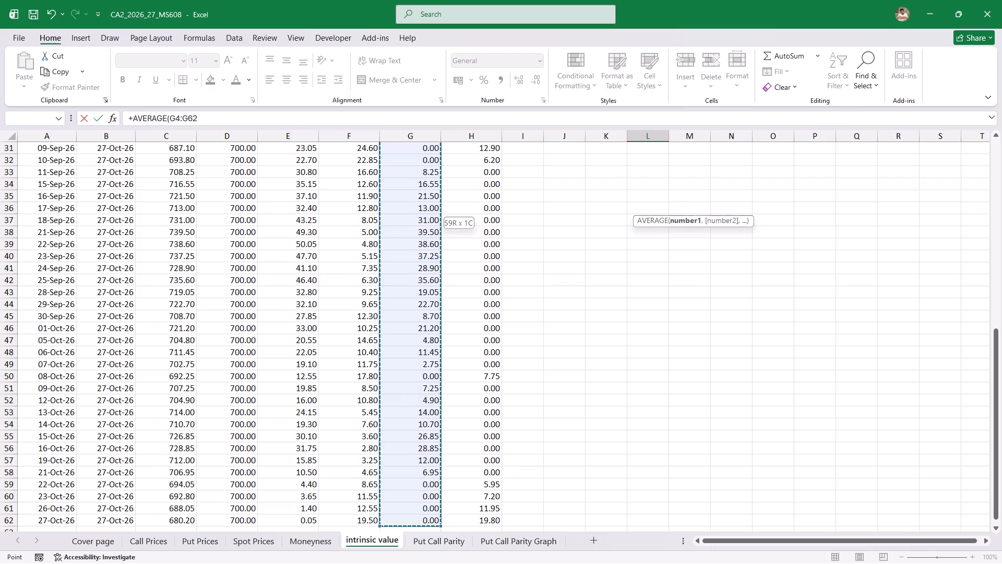
{"action": "key", "text": "Return"}
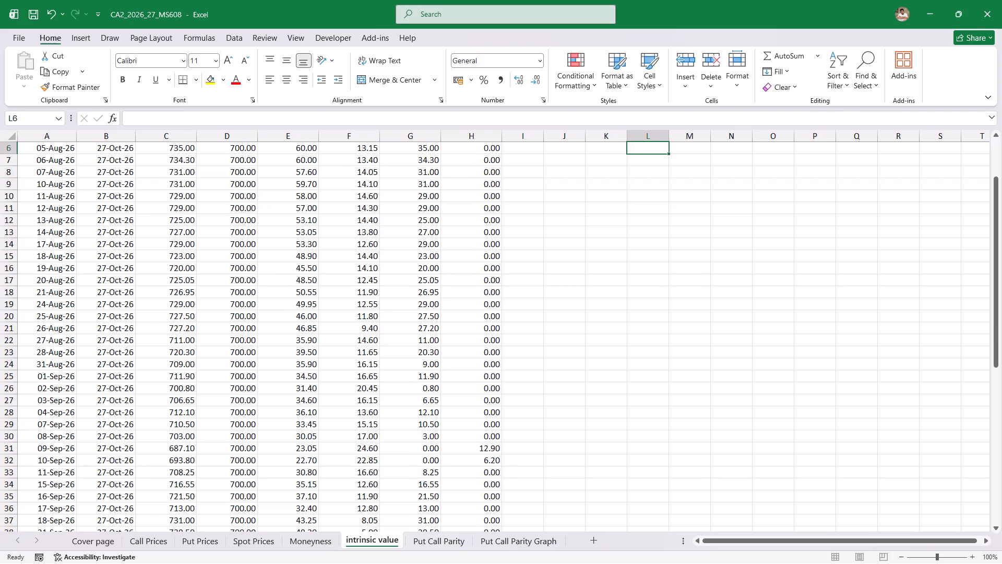
Enter an AVERAGE formula over all the IV of put values, starting at H4, in cell L6.
{"action": "key", "text": "Up"}
{"action": "key", "text": "Up"}
{"action": "key", "text": "Down"}
{"action": "key", "text": "Down"}
{"action": "key", "text": "plus"}
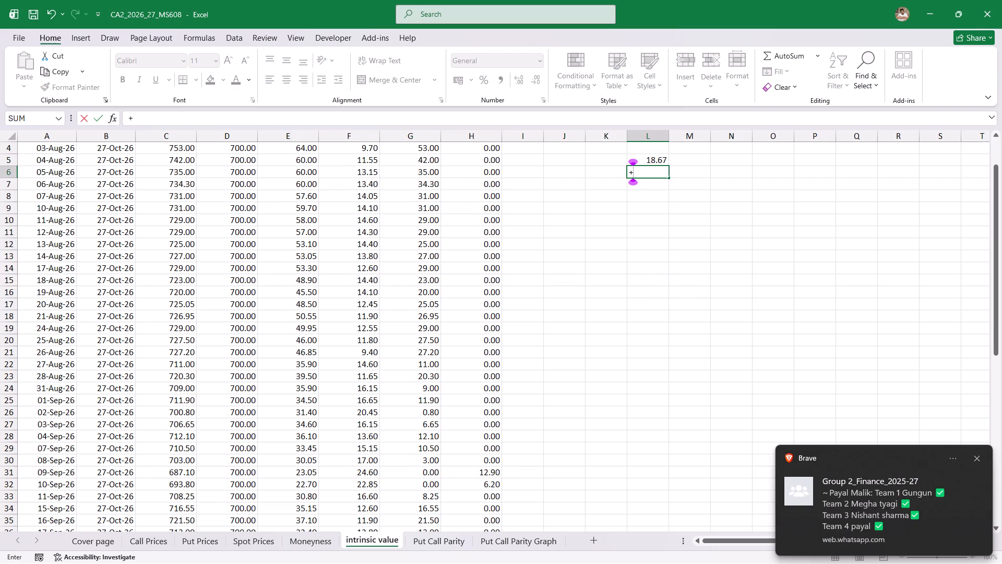
{"action": "type", "text": "avera"}
{"action": "key", "text": "Tab"}
{"action": "key", "text": "Left"}
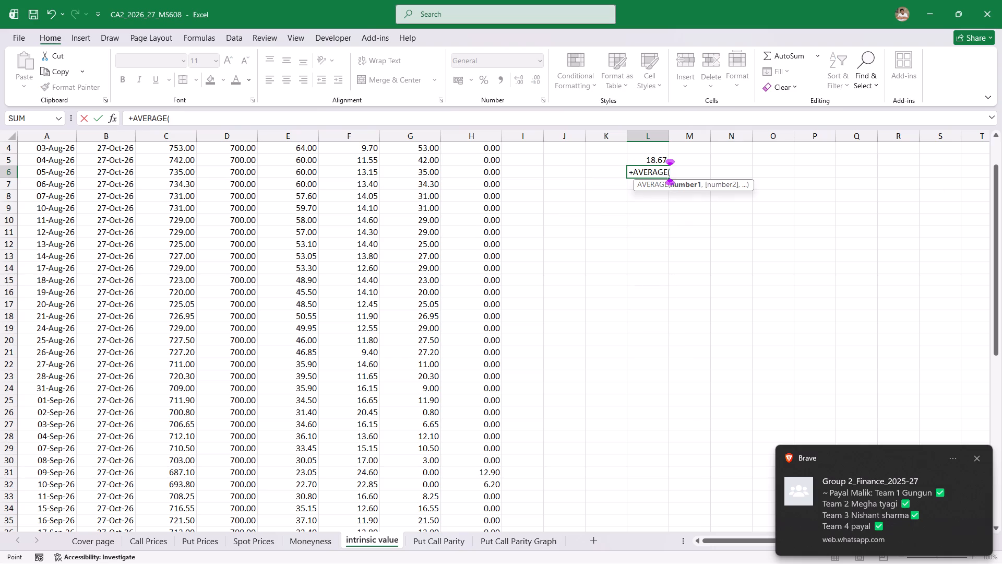
{"action": "key", "text": "Left"}
{"action": "key", "text": "Left"}
{"action": "key", "text": "Left"}
{"action": "key", "text": "Up"}
{"action": "key", "text": "Up"}
{"action": "key", "text": "Up"}
{"action": "key", "text": "Up"}
{"action": "key", "text": "Down"}
{"action": "key", "text": "Down"}
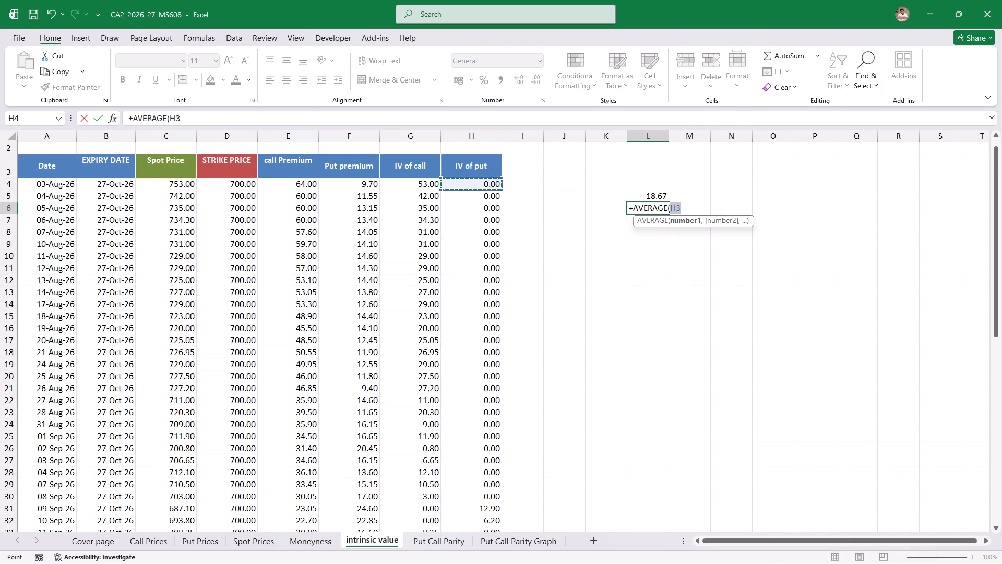
{"action": "key", "text": "shift+Down"}
{"action": "key", "text": "ctrl+shift+Down"}
{"action": "key", "text": "Return"}
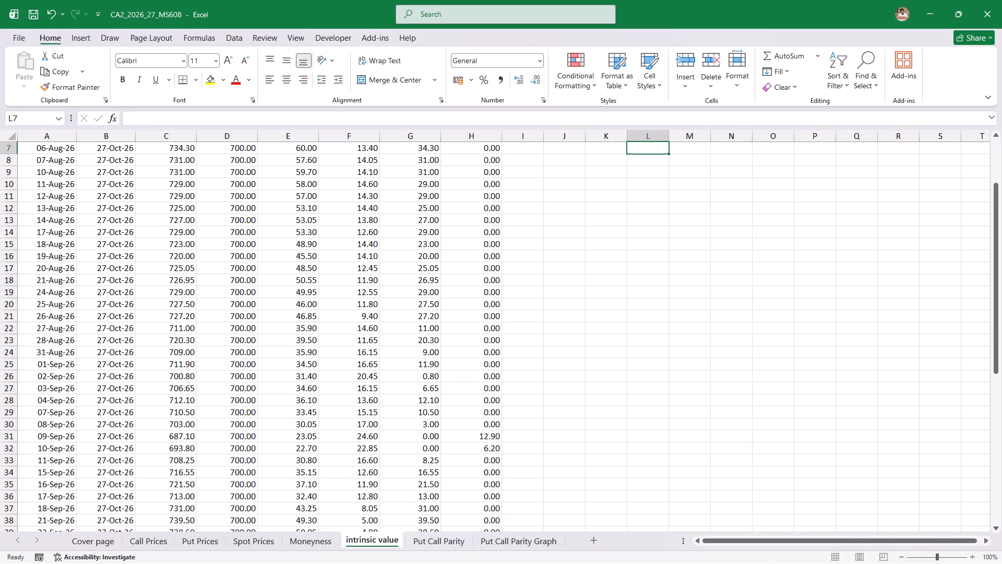
Copy the IV of call header from G3 and paste it without its cell formatting into K5 as a label.
{"action": "key", "text": "Up"}
{"action": "key", "text": "Up"}
{"action": "key", "text": "Up"}
{"action": "key", "text": "Down"}
{"action": "key", "text": "Left"}
{"action": "key", "text": "Up"}
{"action": "key", "text": "Up"}
{"action": "key", "text": "Up"}
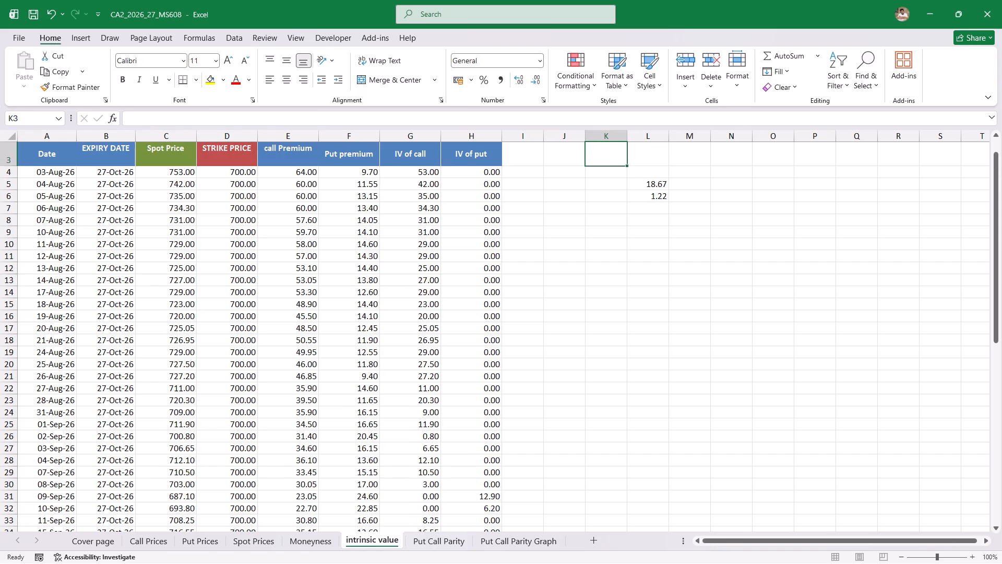
{"action": "key", "text": "Up"}
{"action": "key", "text": "Left"}
{"action": "key", "text": "Left"}
{"action": "key", "text": "Left"}
{"action": "key", "text": "Left"}
{"action": "key", "text": "Left"}
{"action": "key", "text": "Down"}
{"action": "key", "text": "Down"}
{"action": "key", "text": "Right"}
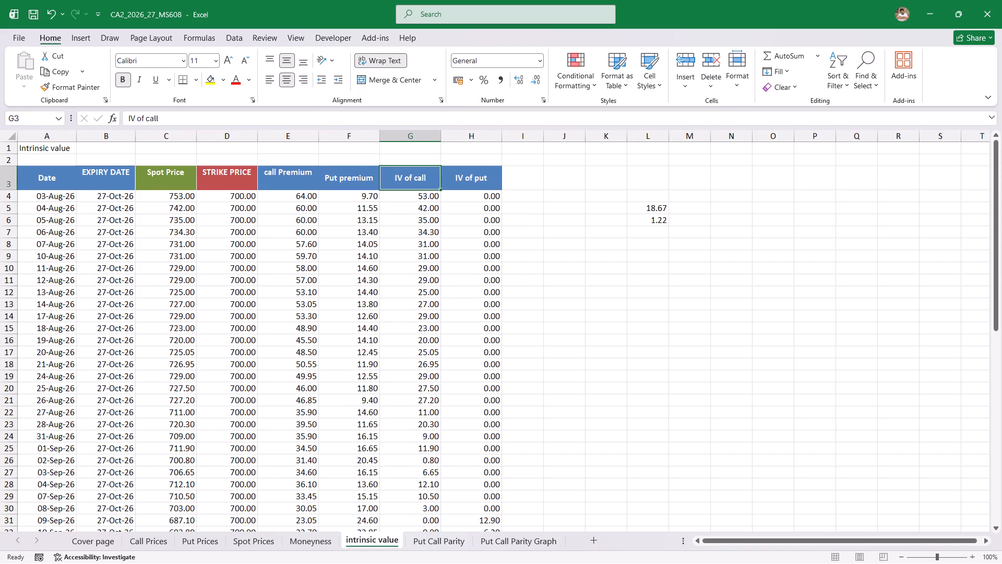
{"action": "key", "text": "shift+Right"}
{"action": "key", "text": "Left"}
{"action": "key", "text": "Right"}
{"action": "key", "text": "ctrl+c"}
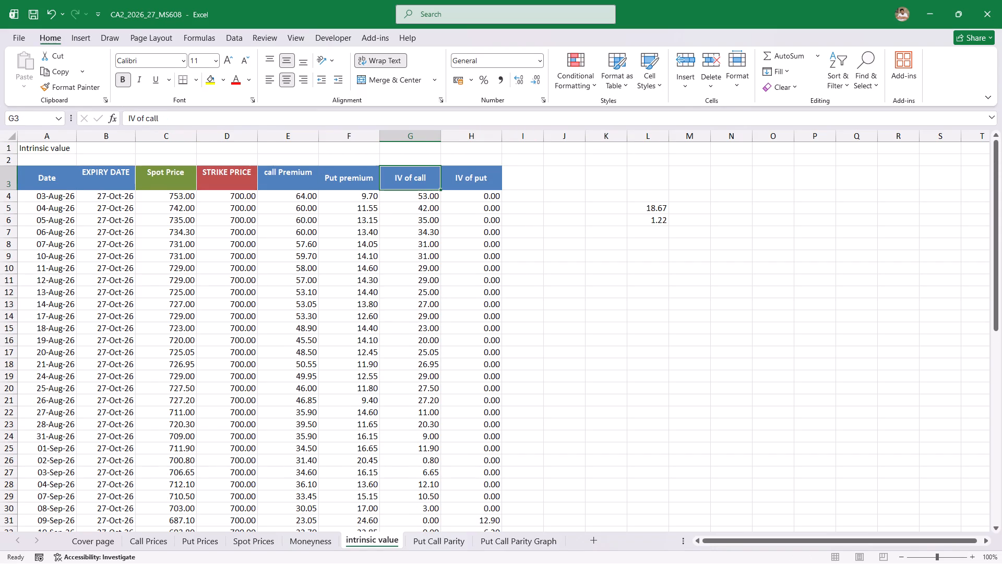
{"action": "key", "text": "Right"}
{"action": "key", "text": "Right"}
{"action": "key", "text": "Right"}
{"action": "key", "text": "Right"}
{"action": "key", "text": "Down"}
{"action": "key", "text": "Down"}
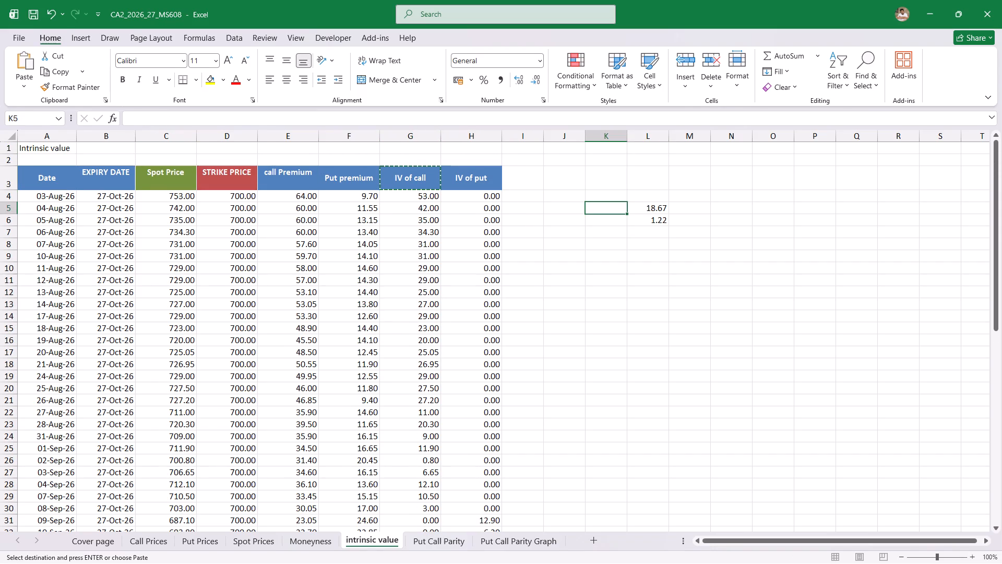
{"action": "type", "text": "hva"}
Copy the IV of put header from H3 and paste it without its cell formatting into K6 as a label.
{"action": "key", "text": "Left"}
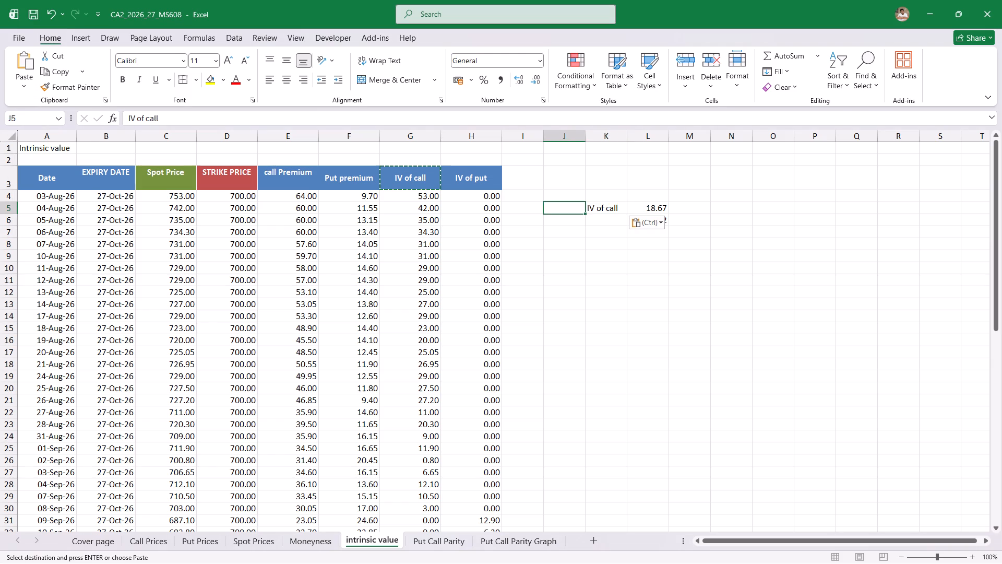
{"action": "key", "text": "Left"}
{"action": "key", "text": "Left"}
{"action": "key", "text": "Up"}
{"action": "key", "text": "Up"}
{"action": "key", "text": "ctrl+c"}
{"action": "key", "text": "Right"}
{"action": "key", "text": "Right"}
{"action": "key", "text": "Right"}
{"action": "key", "text": "Down"}
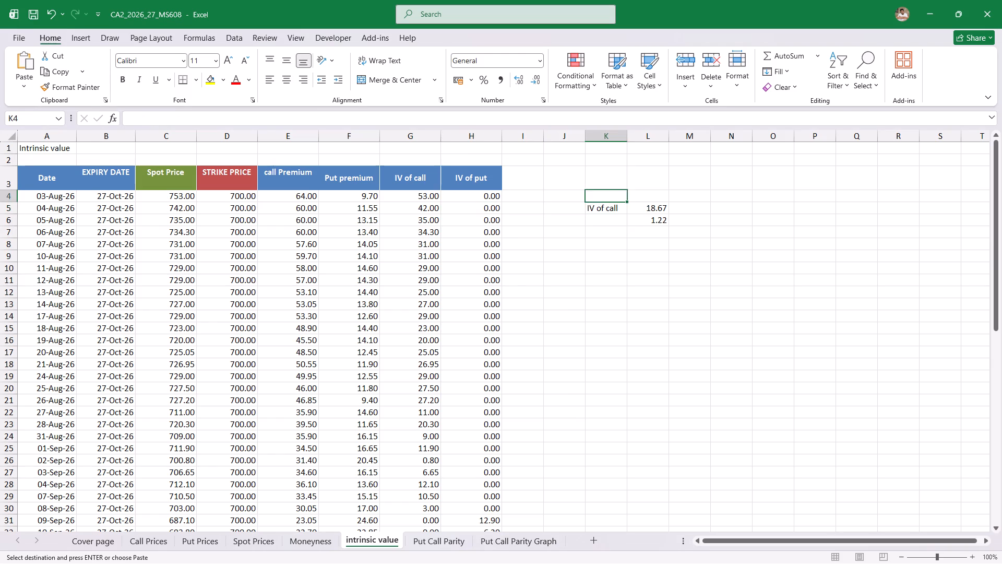
{"action": "key", "text": "Down"}
{"action": "key", "text": "Down"}
{"action": "type", "text": "hva"}
{"action": "key", "text": "Up"}
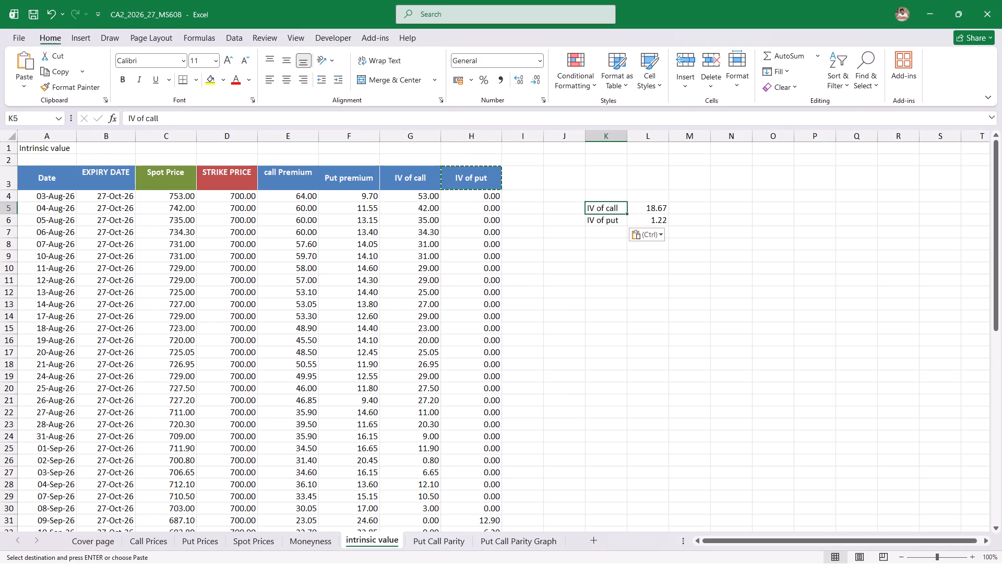
{"action": "key", "text": "Escape"}
Insert a basic 2-D line chart of the IV of call and IV of put columns, headers included, down to row 62.
{"action": "key", "text": "Left"}
{"action": "key", "text": "Left"}
{"action": "key", "text": "Left"}
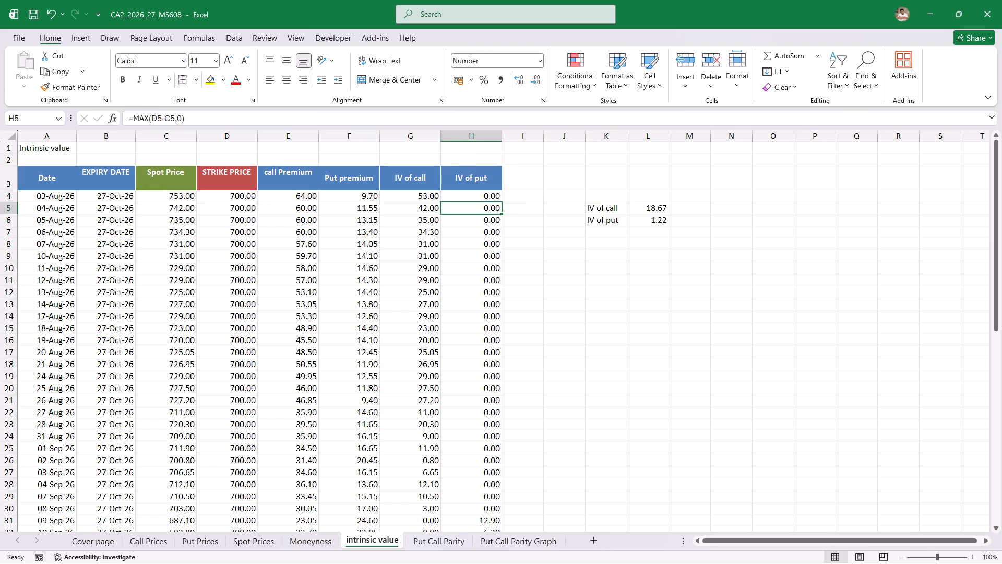
{"action": "key", "text": "Up"}
{"action": "key", "text": "Left"}
{"action": "key", "text": "shift+Right"}
{"action": "key", "text": "shift+Right"}
{"action": "key", "text": "shift+Left"}
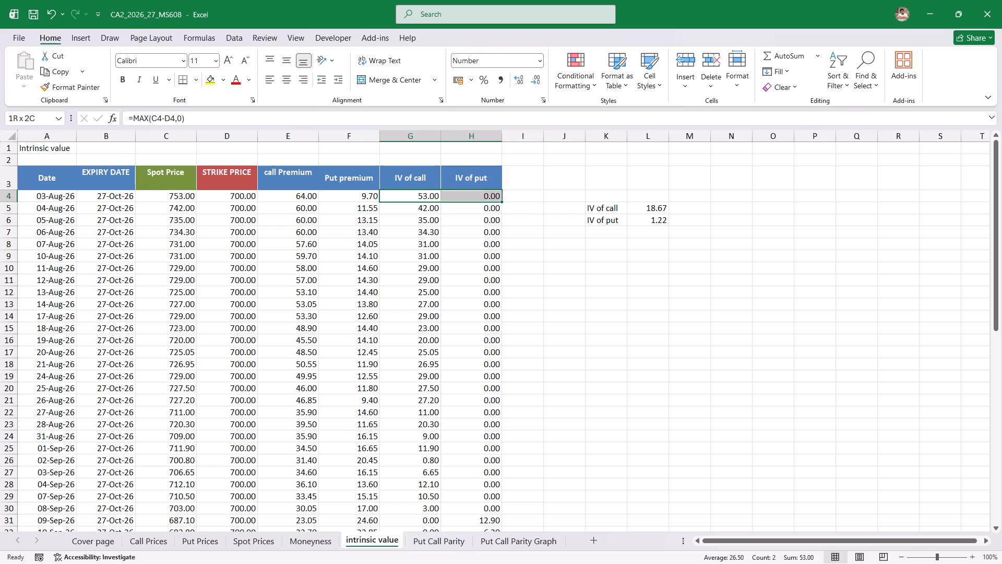
{"action": "key", "text": "Up"}
{"action": "key", "text": "shift+Right"}
{"action": "key", "text": "shift+Down"}
{"action": "key", "text": "ctrl+shift+Down"}
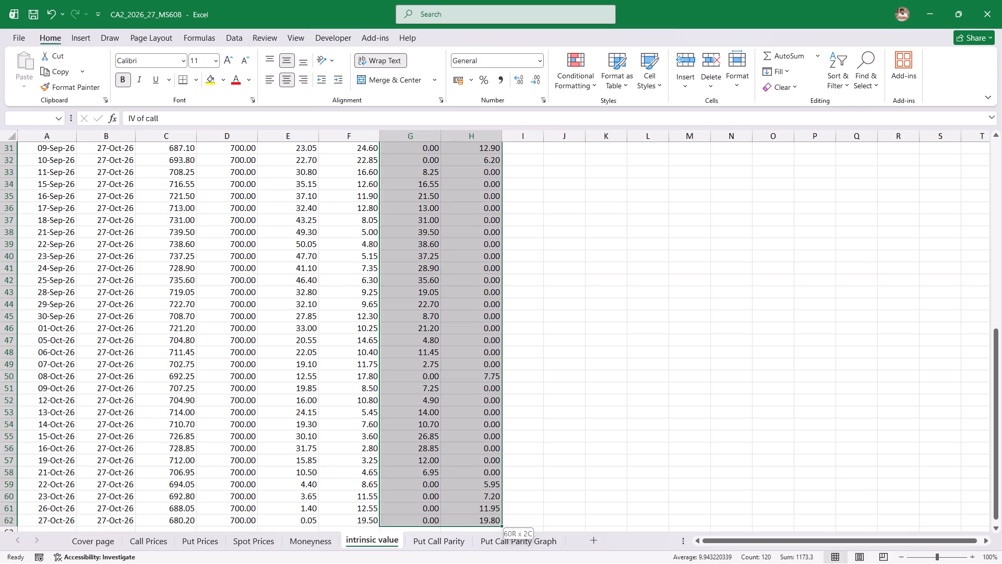
{"action": "left_click", "coordinate": [78, 34]}
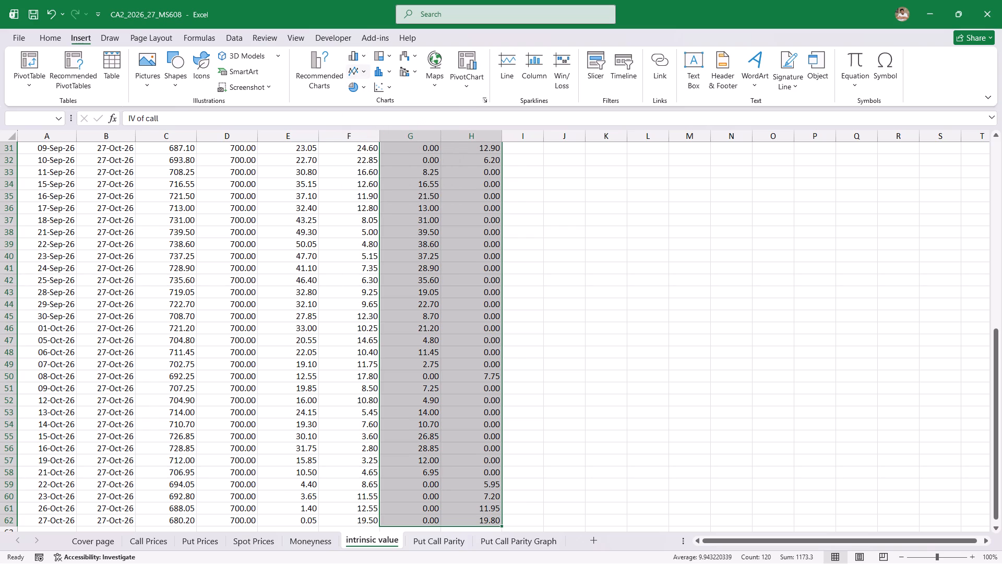
{"action": "left_click", "coordinate": [360, 70]}
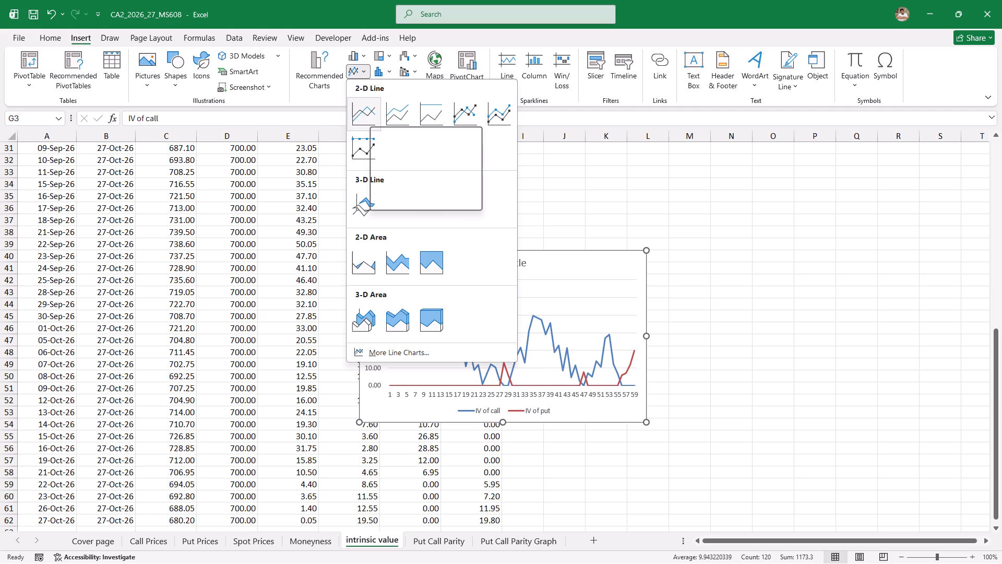
{"action": "left_click", "coordinate": [369, 114]}
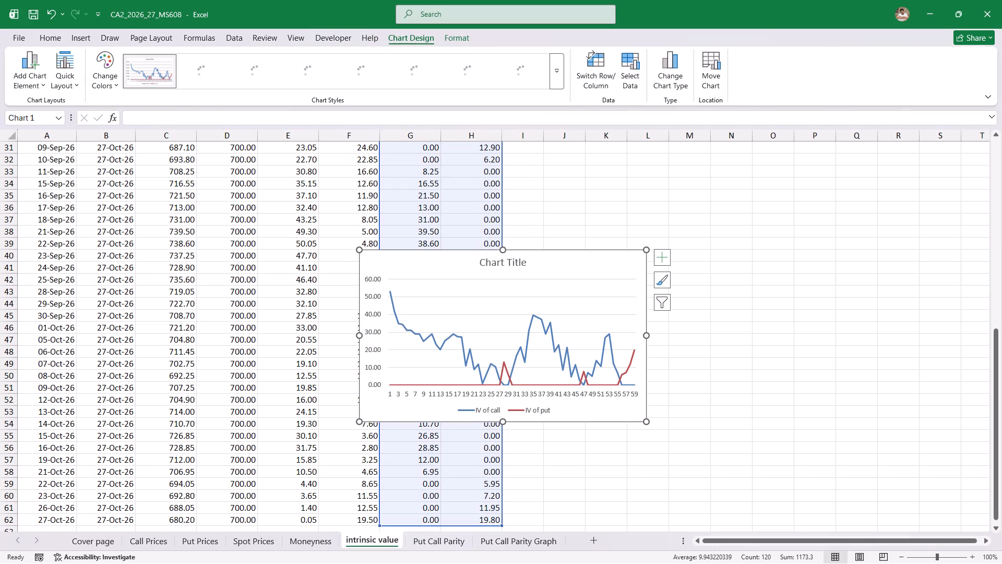
Move the line chart off the data table into the empty columns J to P, with its top near row 36.
{"action": "left_click_drag", "start_coordinate": [570, 261], "coordinate": [772, 217]}
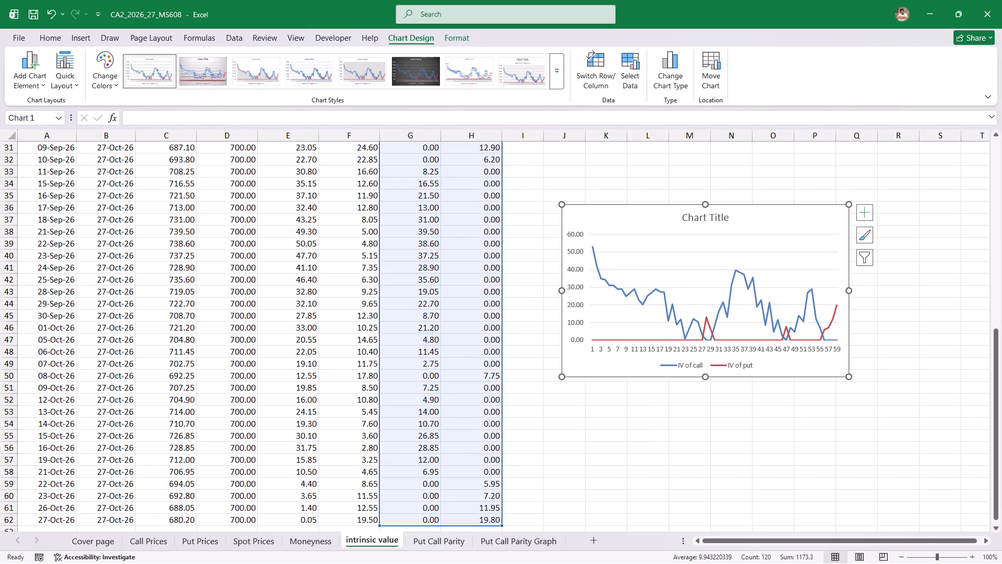
Select the title of the line chart.
{"action": "left_click", "coordinate": [713, 215]}
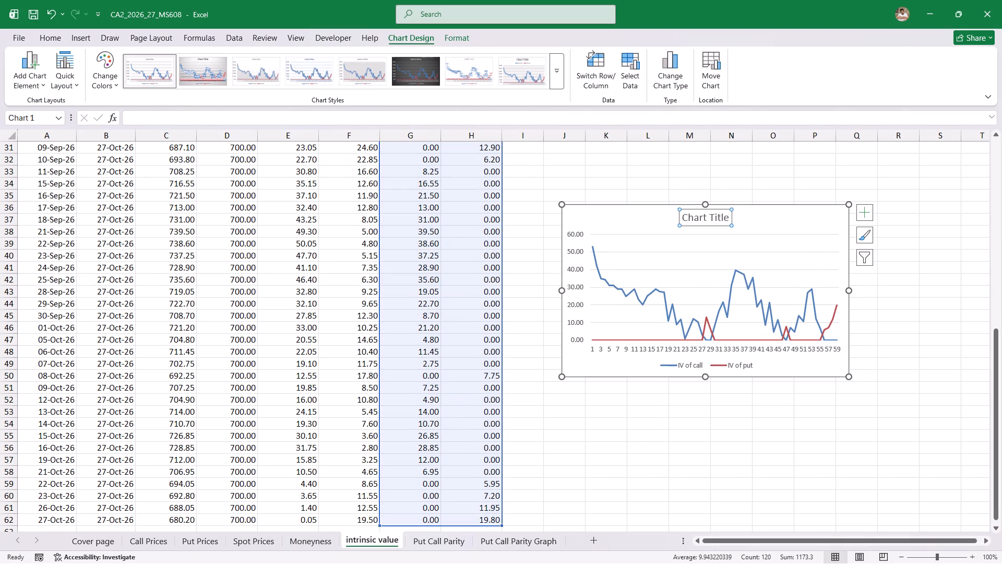
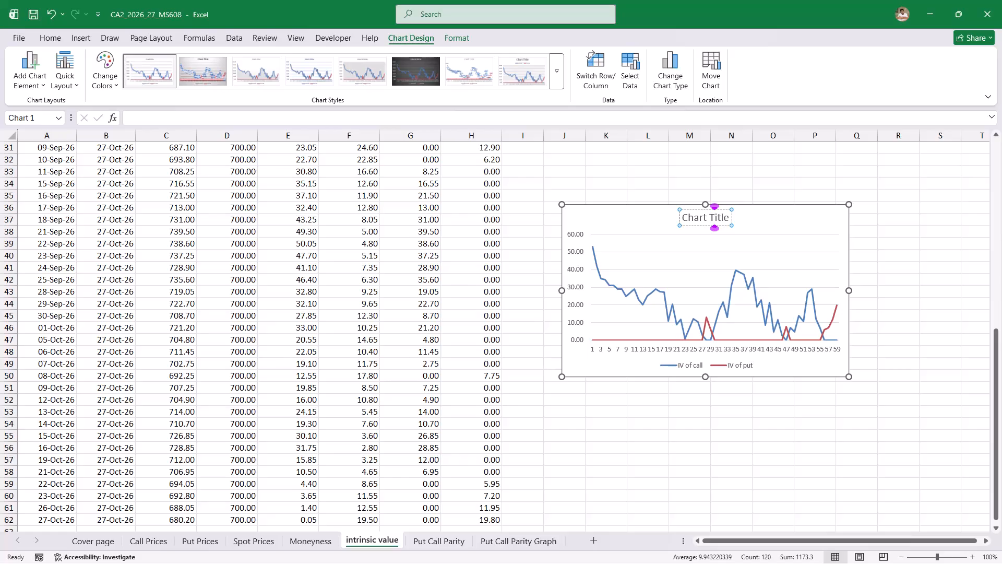
Replace the line chart's placeholder title with "Intrinsic Value".
{"action": "key", "text": "ctrl+a"}
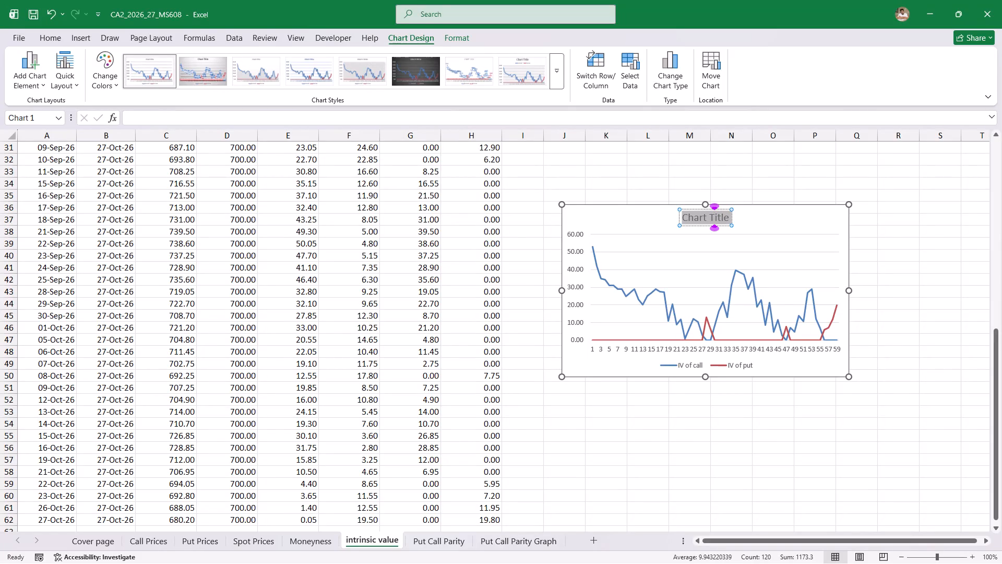
{"action": "type", "text": "Int"}
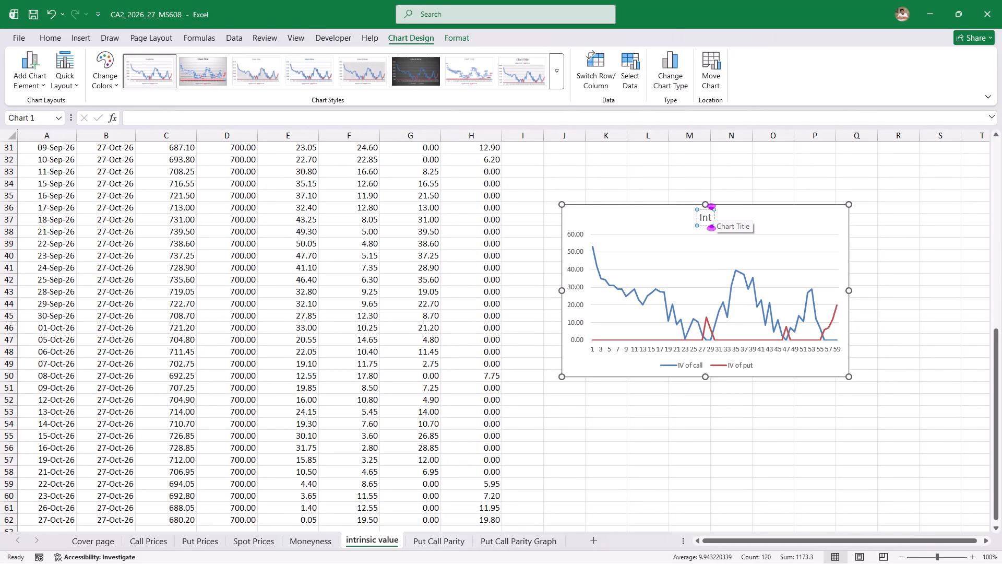
{"action": "type", "text": "rin"}
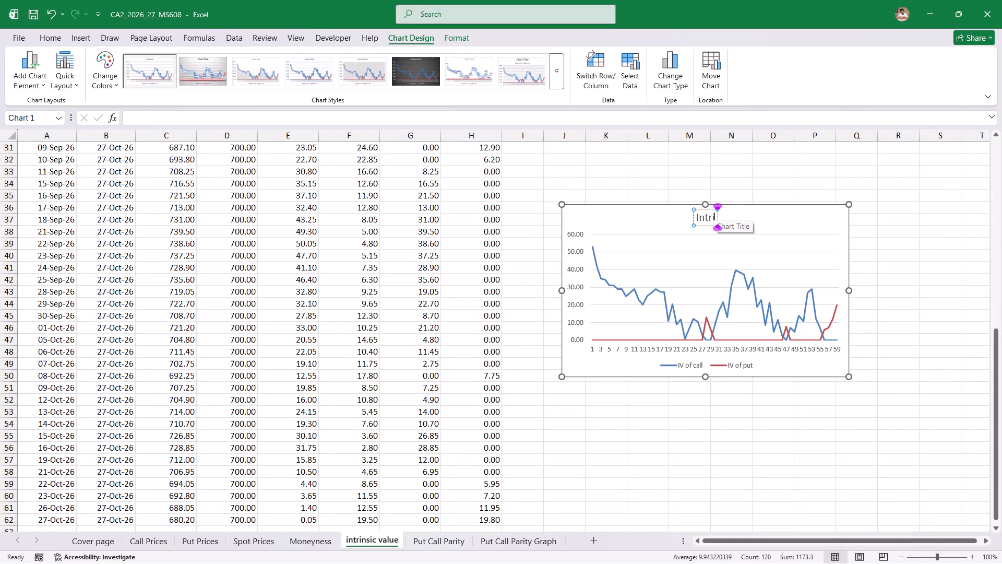
{"action": "type", "text": "sic"}
{"action": "key", "text": "space"}
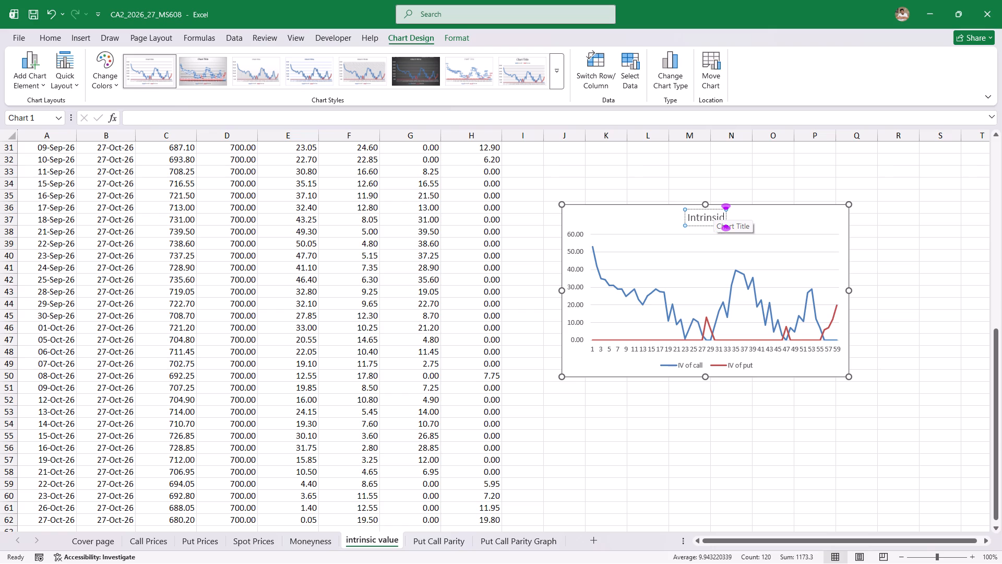
{"action": "type", "text": "Value"}
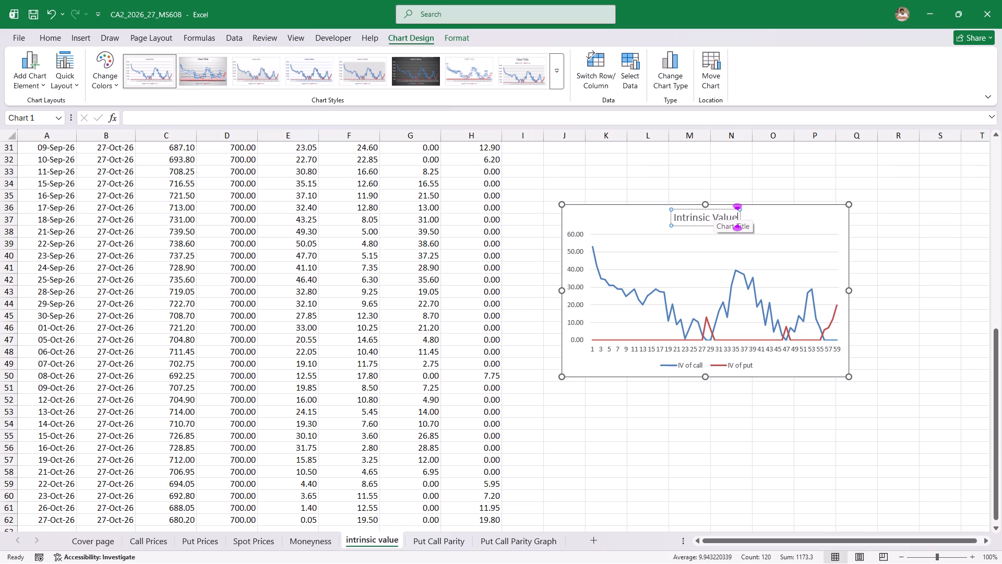
{"action": "left_click", "coordinate": [743, 186]}
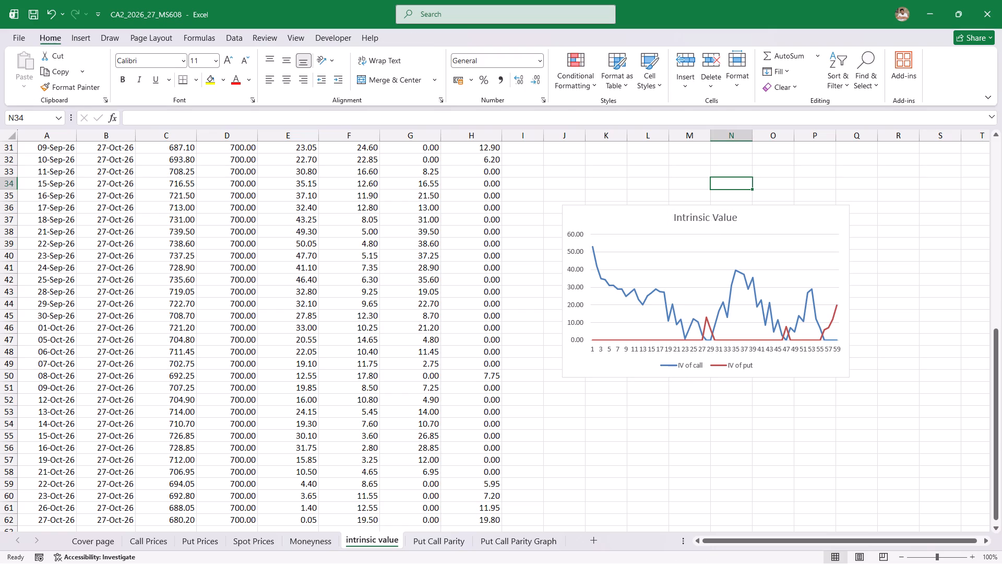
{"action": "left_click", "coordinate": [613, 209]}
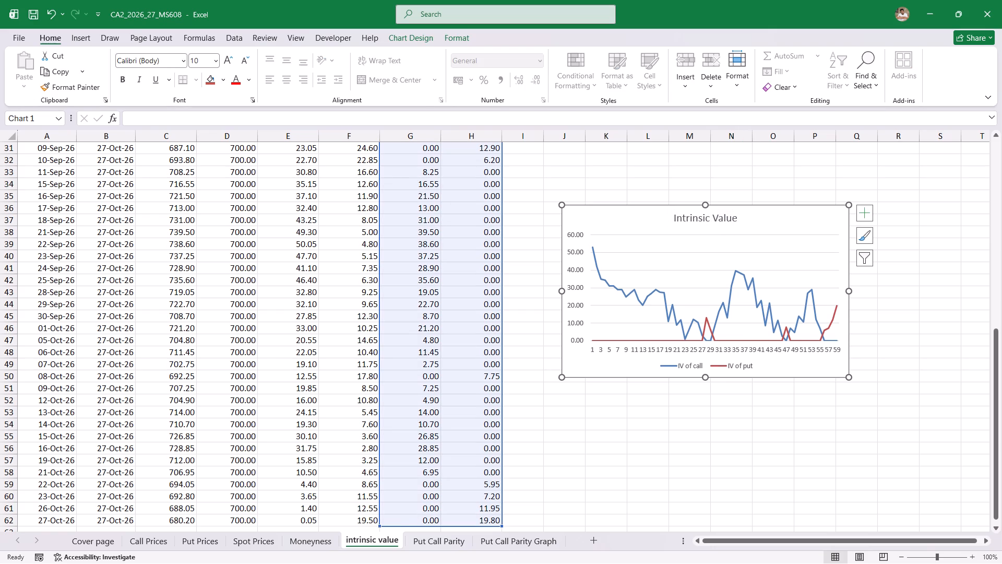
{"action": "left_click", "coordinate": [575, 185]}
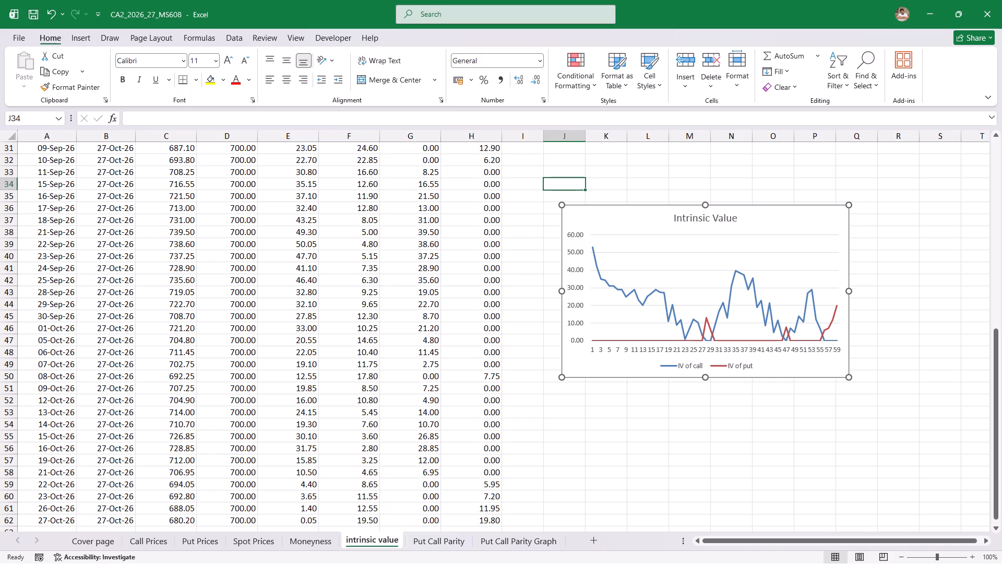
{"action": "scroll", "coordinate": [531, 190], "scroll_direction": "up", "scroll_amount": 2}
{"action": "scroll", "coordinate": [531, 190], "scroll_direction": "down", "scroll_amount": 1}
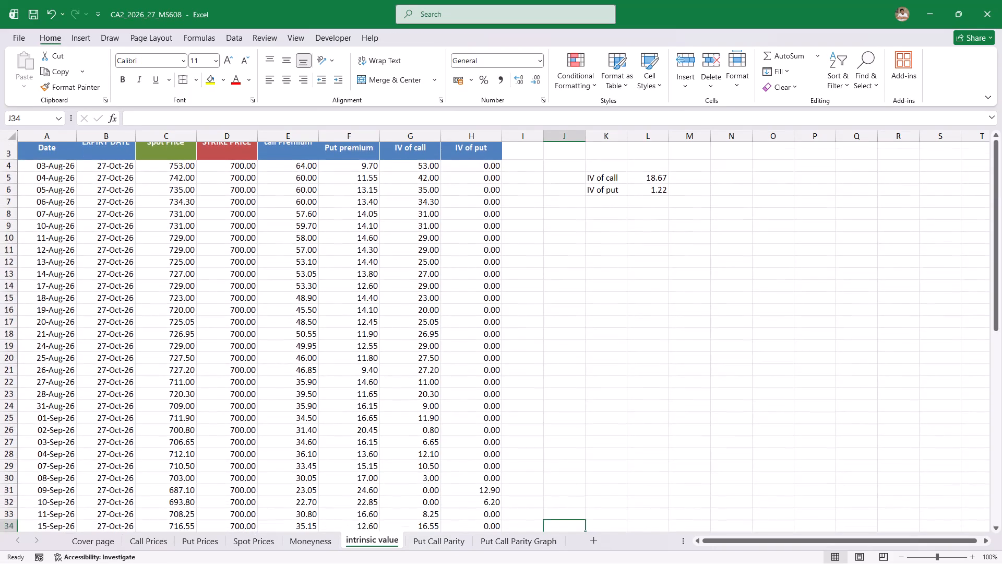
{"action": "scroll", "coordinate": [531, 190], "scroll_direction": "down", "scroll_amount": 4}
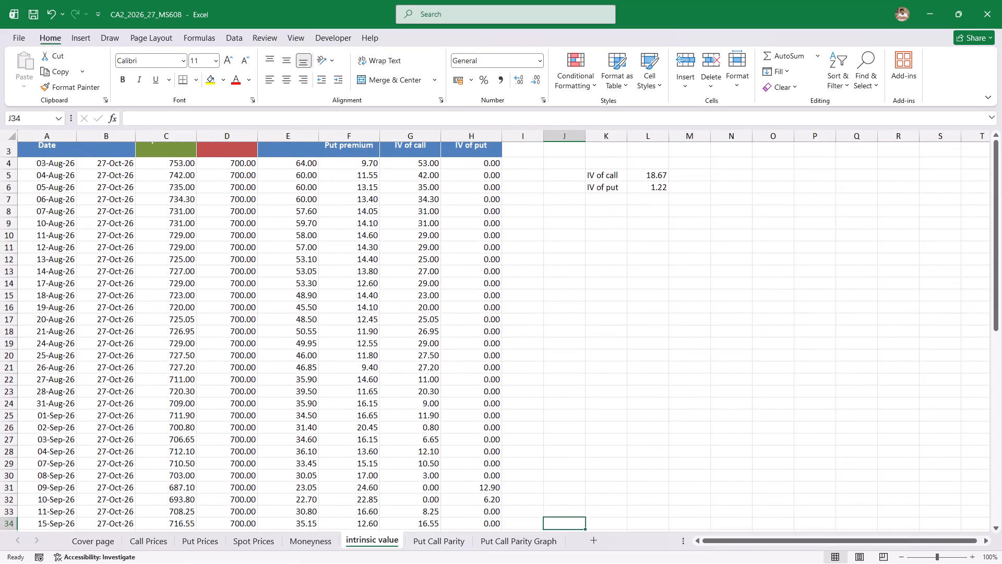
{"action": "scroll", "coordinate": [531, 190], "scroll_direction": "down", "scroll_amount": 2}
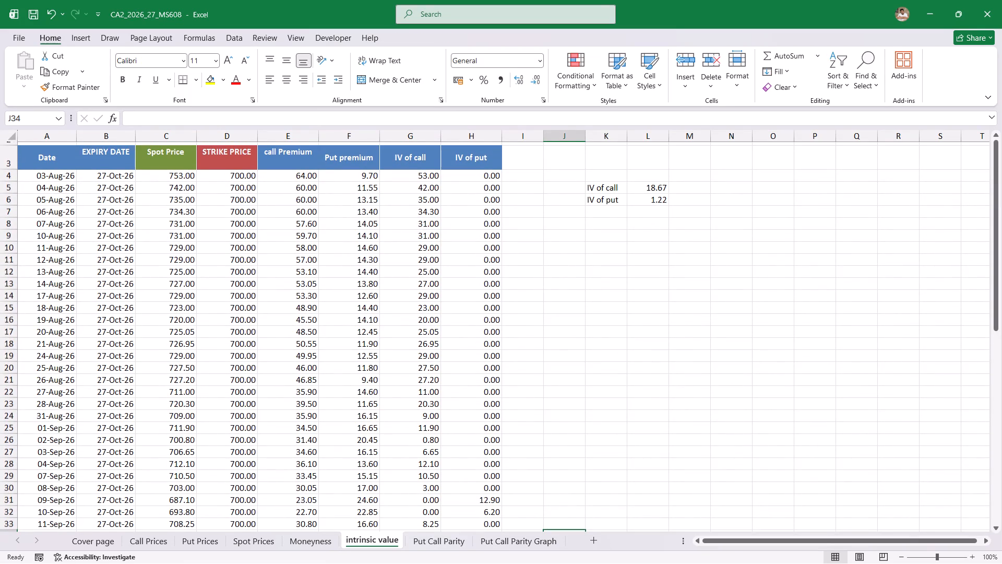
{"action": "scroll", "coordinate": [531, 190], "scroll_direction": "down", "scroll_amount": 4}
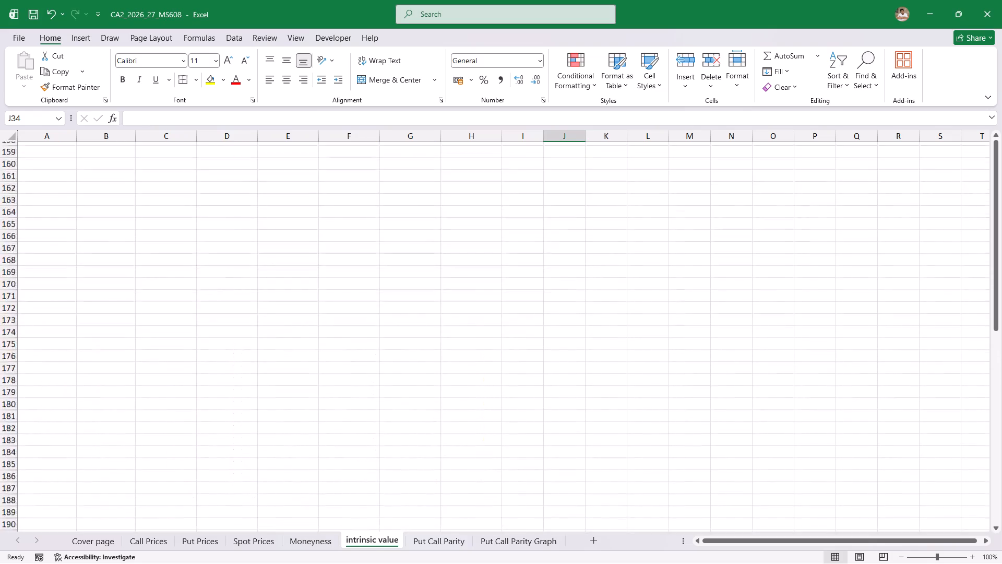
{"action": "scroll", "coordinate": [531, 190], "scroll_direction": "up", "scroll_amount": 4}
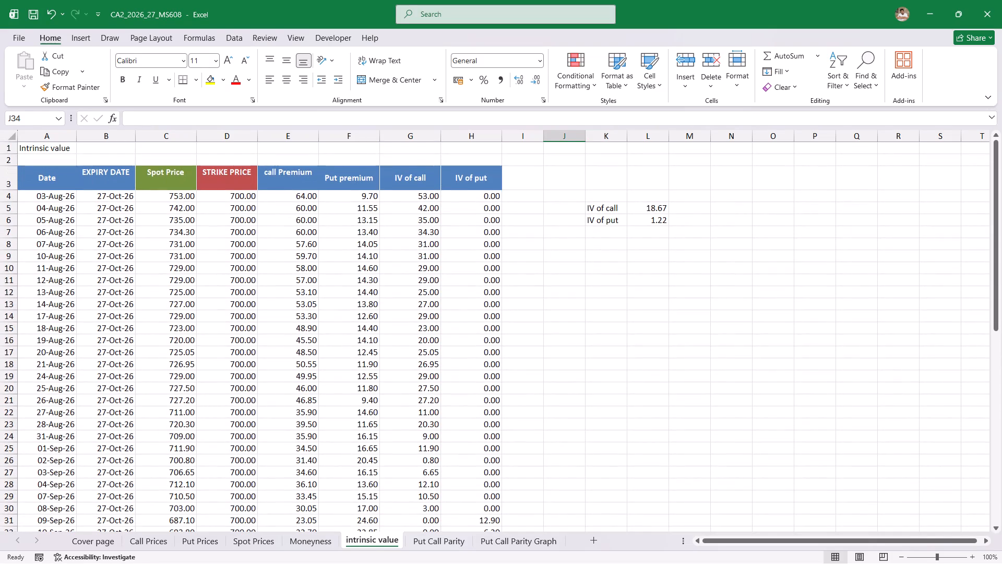
Move the line chart up below the average IV values, spanning columns J to Q with its top at about row 10.
{"action": "left_click", "coordinate": [606, 275]}
{"action": "scroll", "coordinate": [606, 275], "scroll_direction": "down", "scroll_amount": 4}
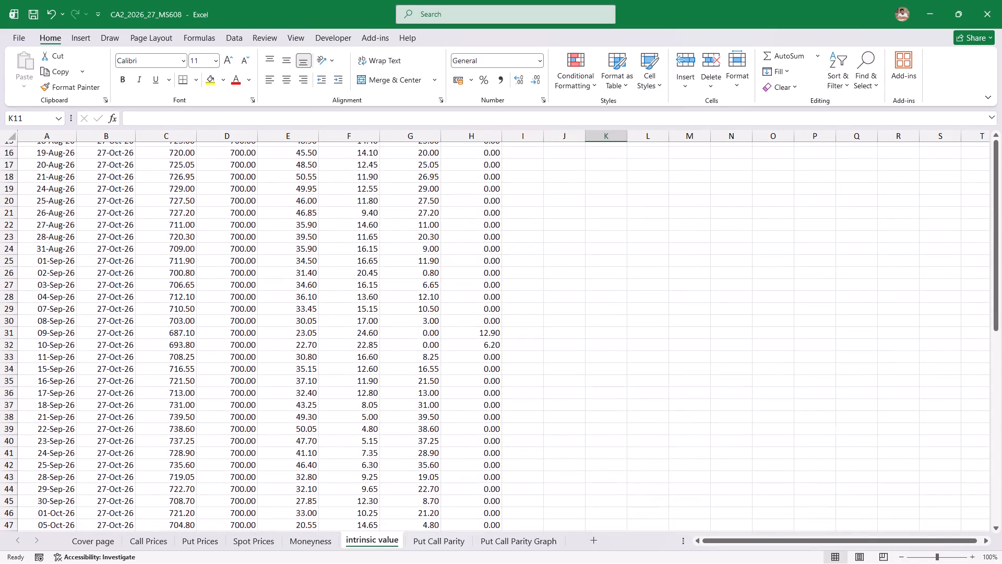
{"action": "left_click", "coordinate": [593, 401]}
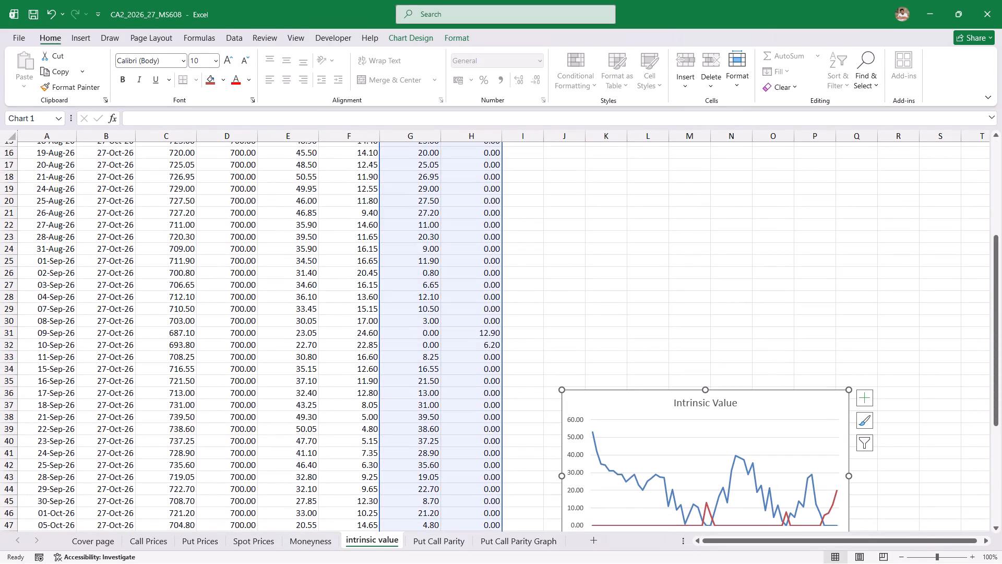
{"action": "left_click_drag", "start_coordinate": [602, 404], "coordinate": [600, 186]}
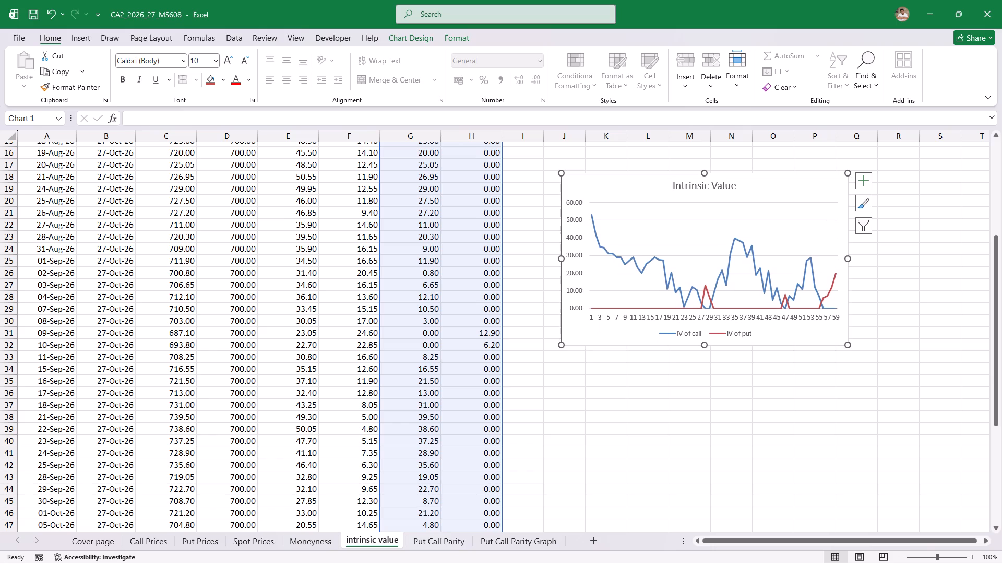
{"action": "scroll", "coordinate": [537, 190], "scroll_direction": "up", "scroll_amount": 3}
{"action": "left_click_drag", "start_coordinate": [597, 184], "coordinate": [597, 136]}
{"action": "scroll", "coordinate": [524, 214], "scroll_direction": "up", "scroll_amount": 1}
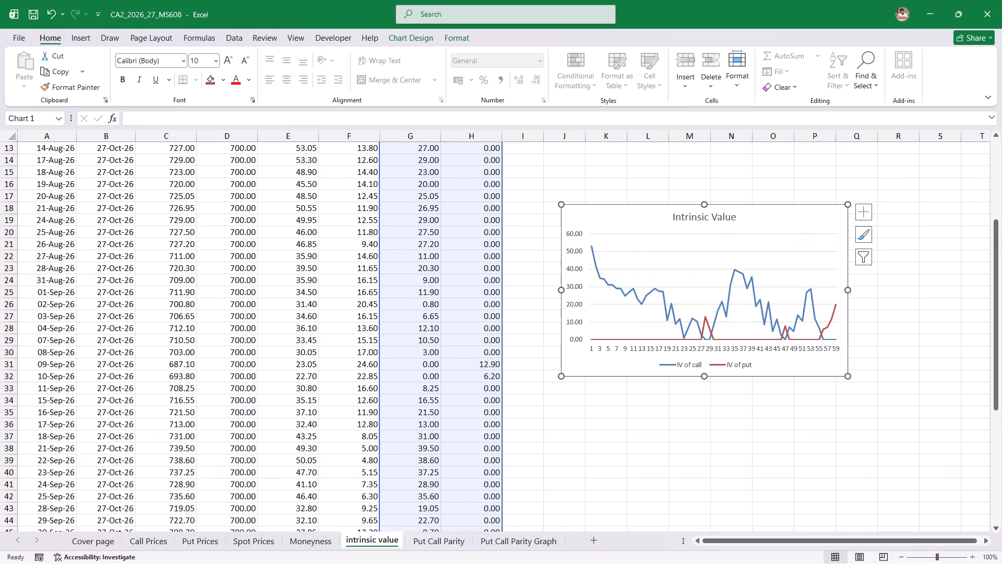
{"action": "scroll", "coordinate": [524, 214], "scroll_direction": "up", "scroll_amount": 1}
{"action": "left_click_drag", "start_coordinate": [583, 366], "coordinate": [589, 298]}
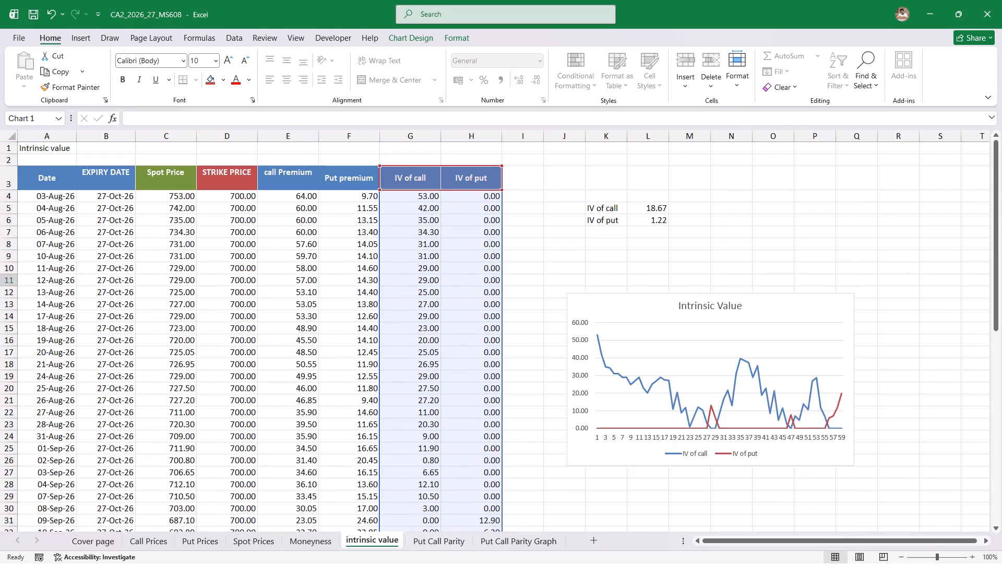
{"action": "left_click_drag", "start_coordinate": [589, 298], "coordinate": [587, 274]}
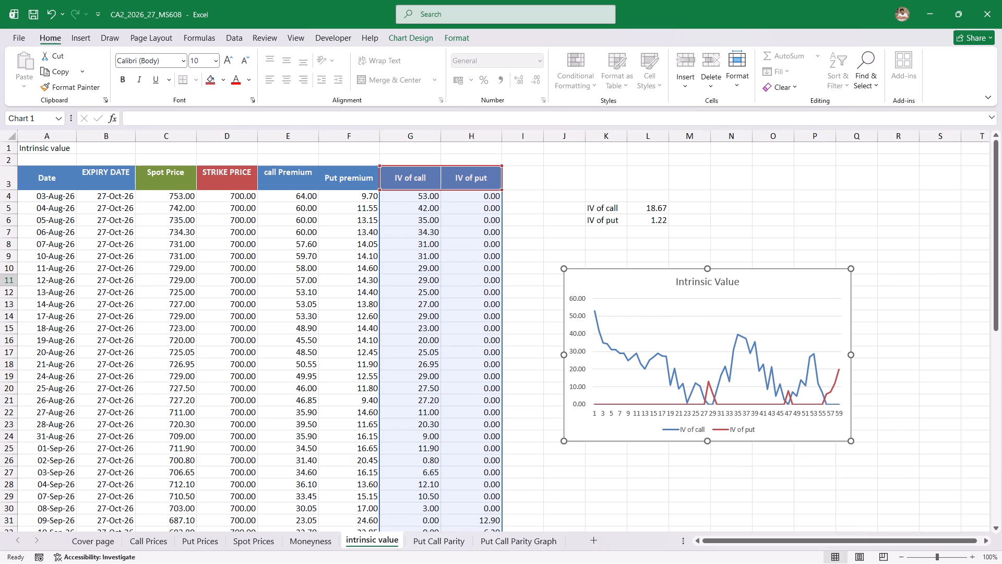
Set the line chart's horizontal axis labels to the dates in A4:A62.
{"action": "right_click", "coordinate": [585, 276]}
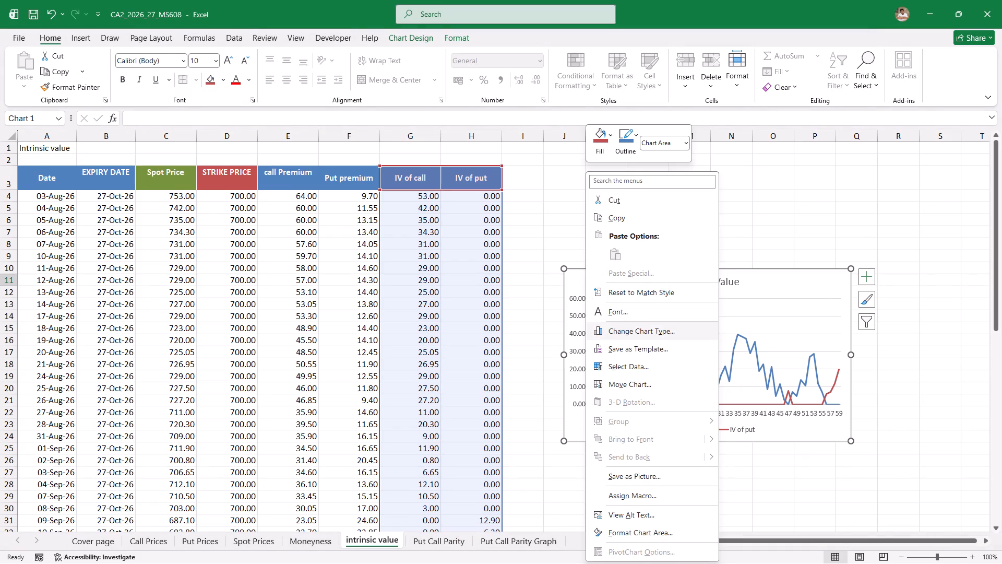
{"action": "left_click", "coordinate": [658, 368]}
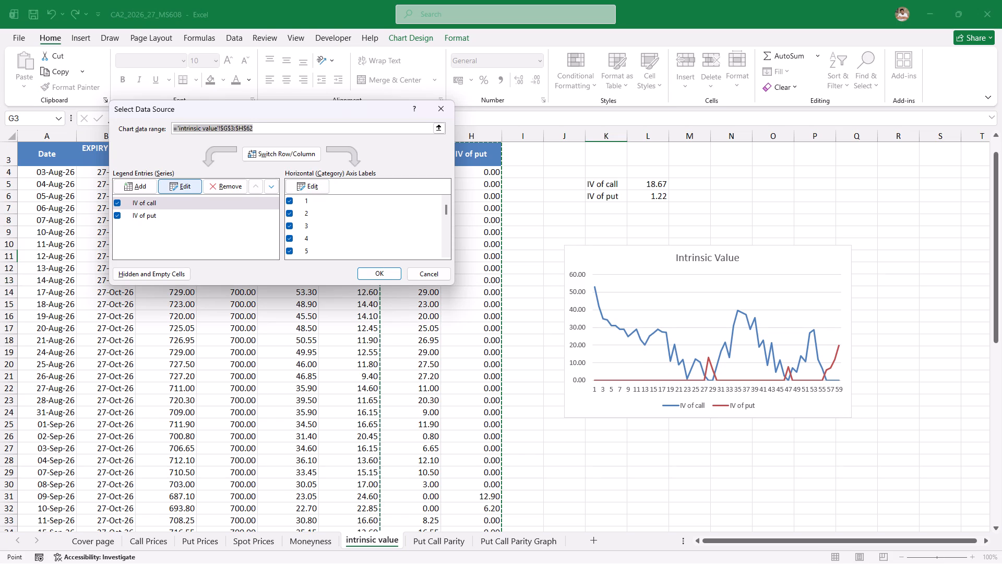
{"action": "left_click", "coordinate": [305, 182]}
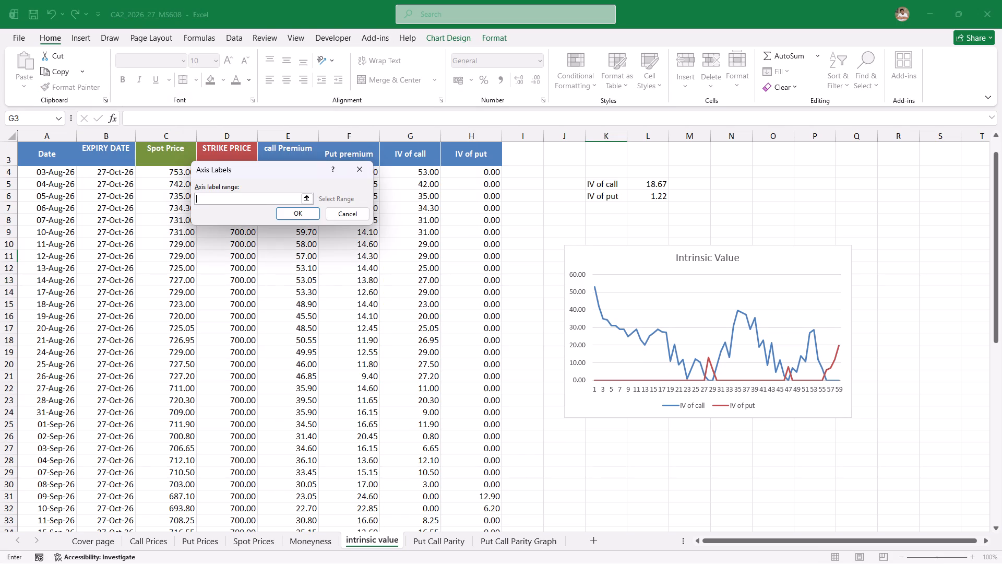
{"action": "double_click", "coordinate": [57, 171]}
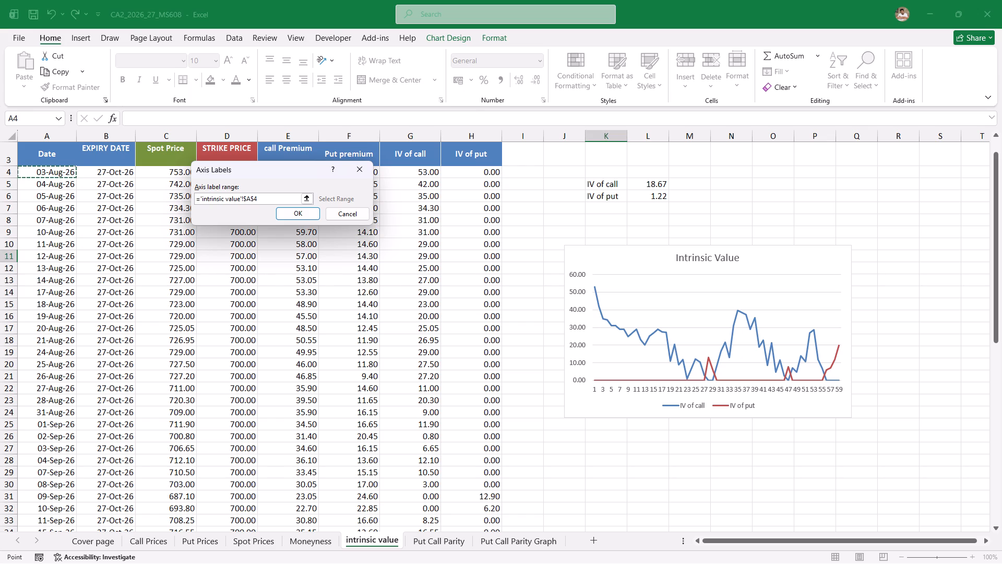
{"action": "key", "text": "shift+Down"}
{"action": "key", "text": "ctrl+shift+Down"}
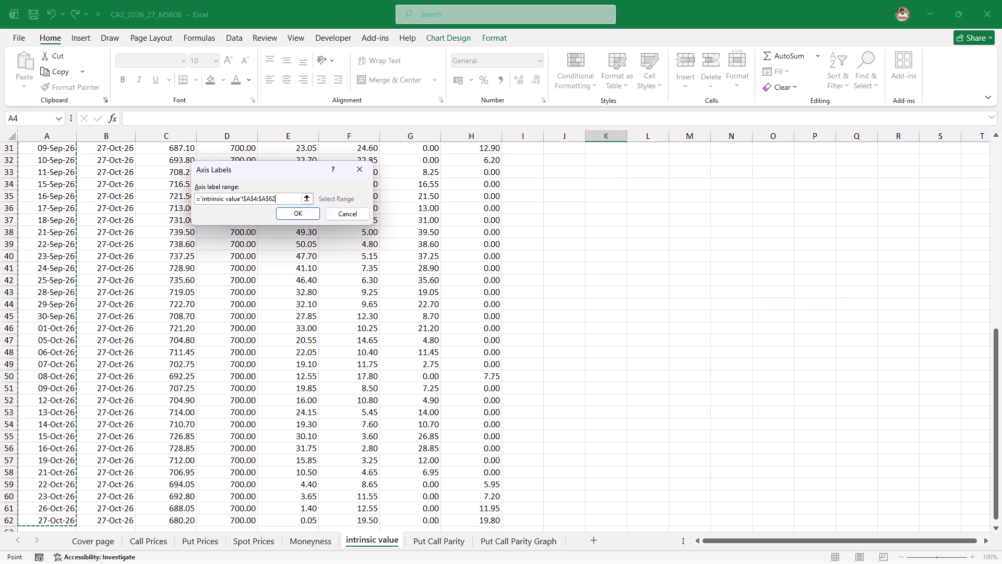
{"action": "left_click", "coordinate": [298, 212]}
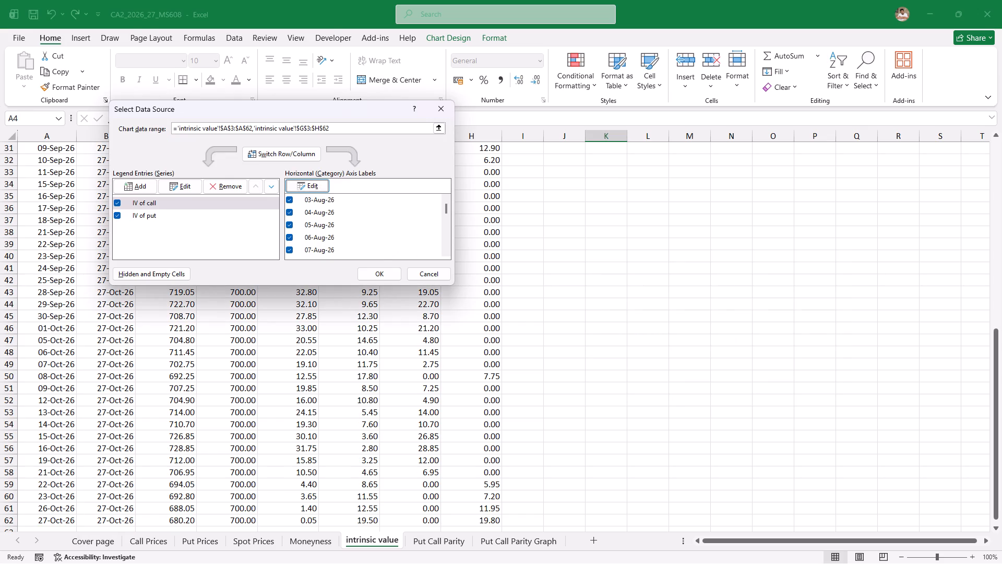
{"action": "left_click", "coordinate": [367, 272]}
{"action": "scroll", "coordinate": [587, 196], "scroll_direction": "up", "scroll_amount": 5}
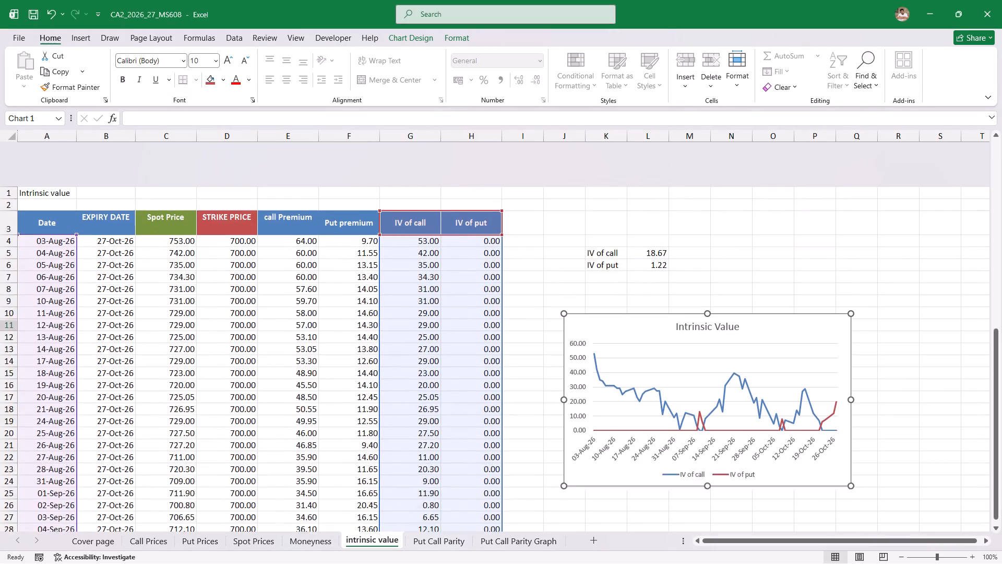
{"action": "left_click", "coordinate": [605, 481]}
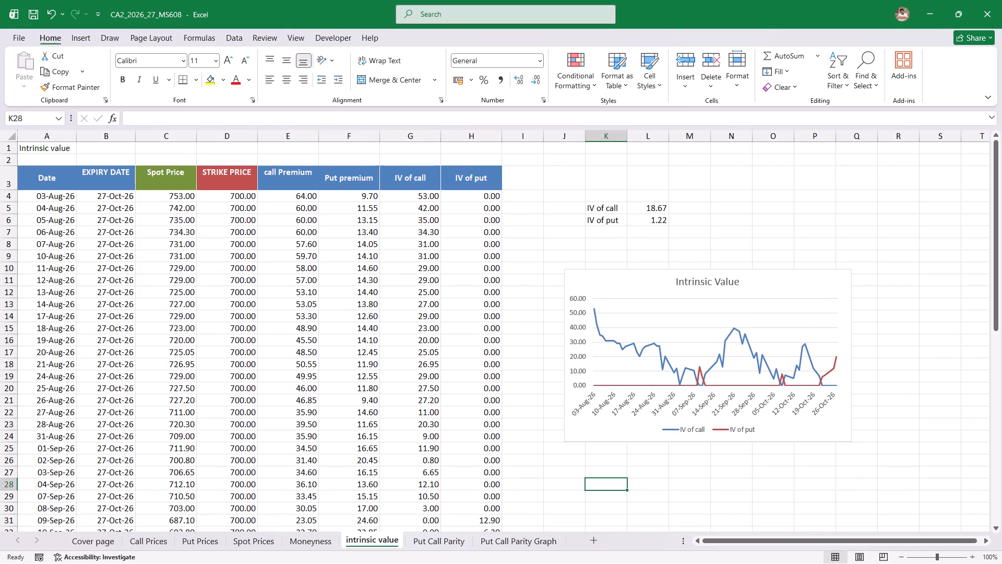
Merge and centre K4:L4 above the two average values and enter the heading "Average intrinsic Value".
{"action": "left_click_drag", "start_coordinate": [600, 194], "coordinate": [626, 191]}
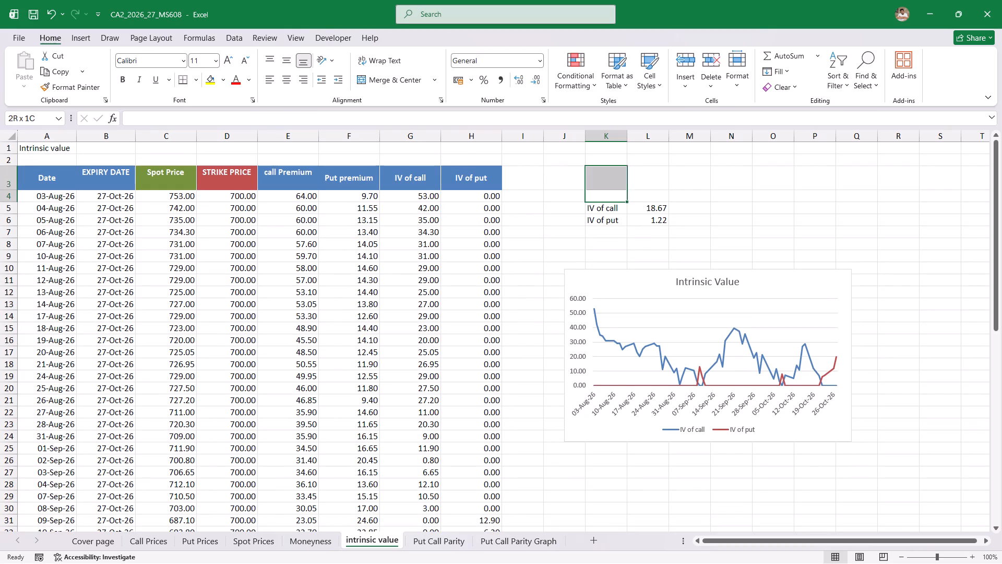
{"action": "left_click_drag", "start_coordinate": [626, 191], "coordinate": [639, 194]}
{"action": "type", "text": "hmc"}
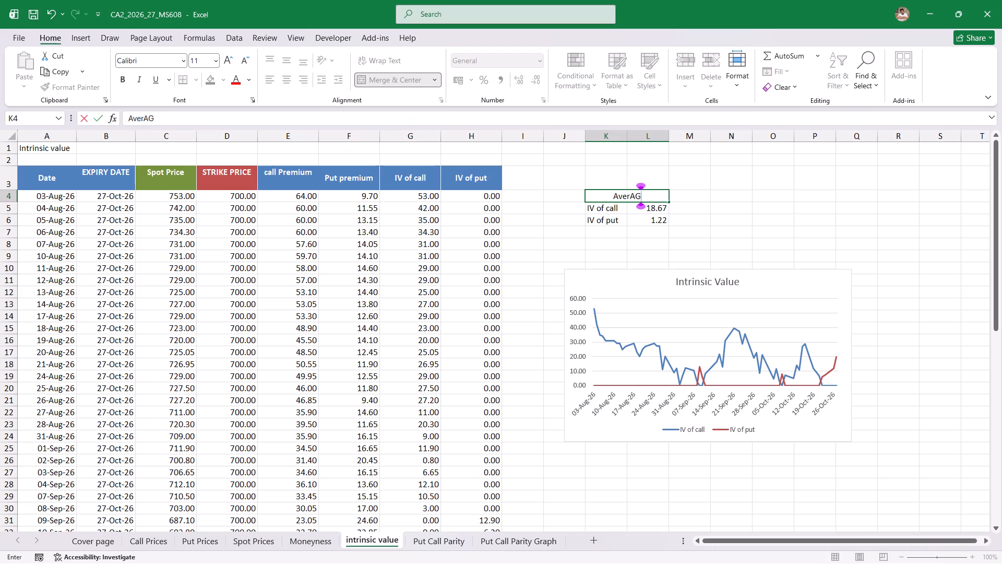
{"action": "key", "text": "BackSpace"}
{"action": "key", "text": "BackSpace"}
{"action": "key", "text": "BackSpace"}
{"action": "type", "text": "age"}
{"action": "key", "text": "space"}
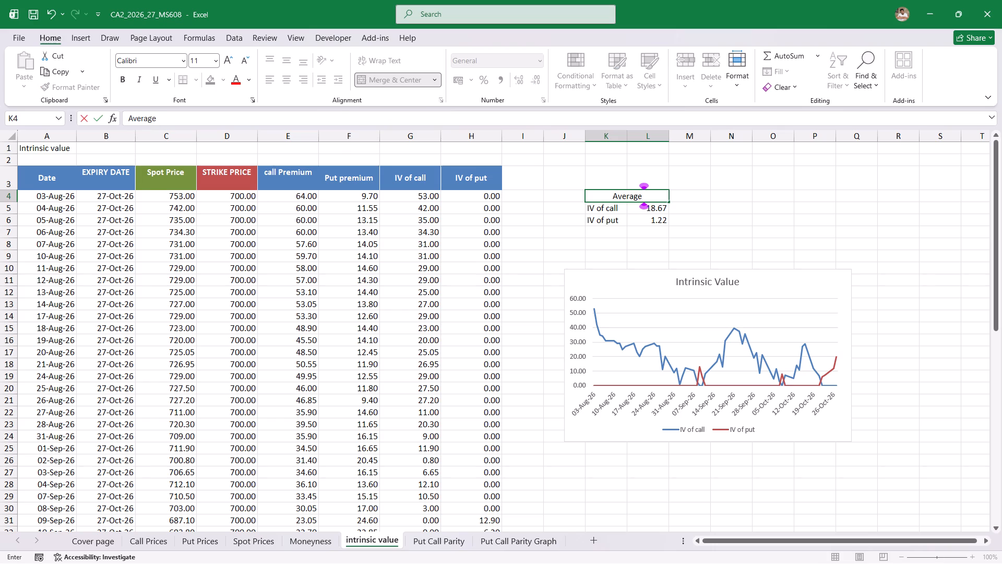
{"action": "type", "text": "in"}
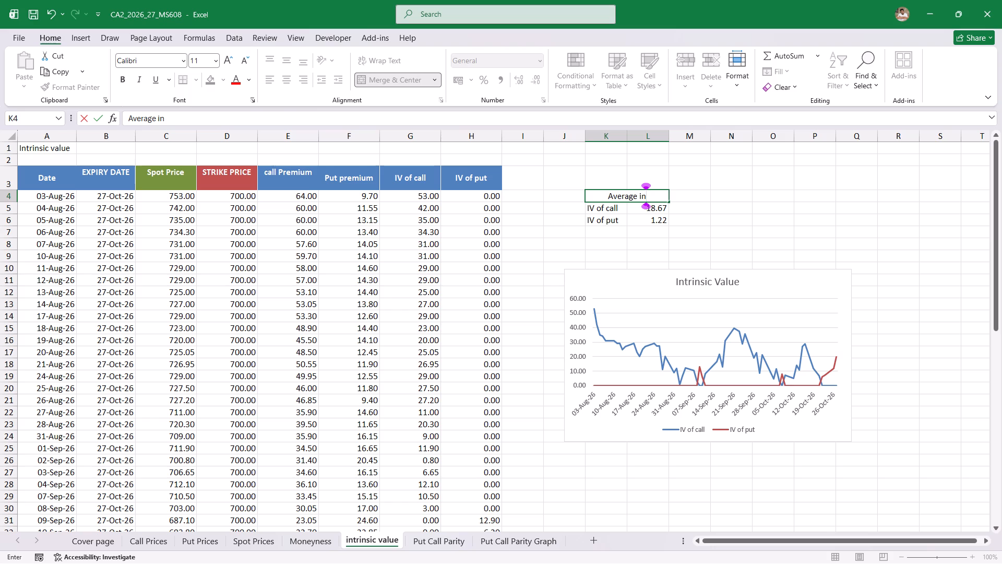
{"action": "type", "text": "tri"}
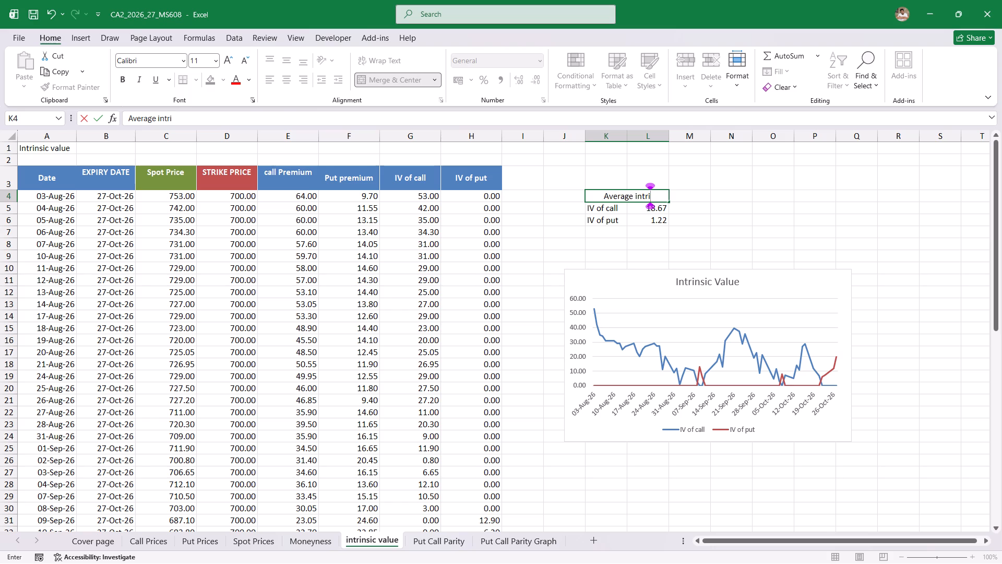
{"action": "type", "text": "nsic Value"}
{"action": "key", "text": "Return"}
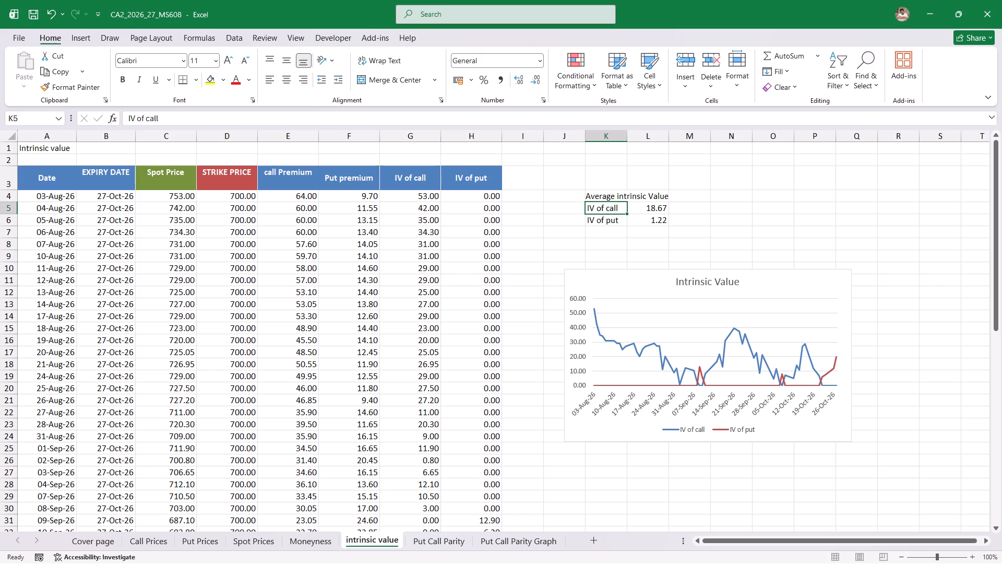
Apply all borders to the average intrinsic value table in K4:L6.
{"action": "left_click_drag", "start_coordinate": [611, 197], "coordinate": [630, 214]}
{"action": "type", "text": "hba"}
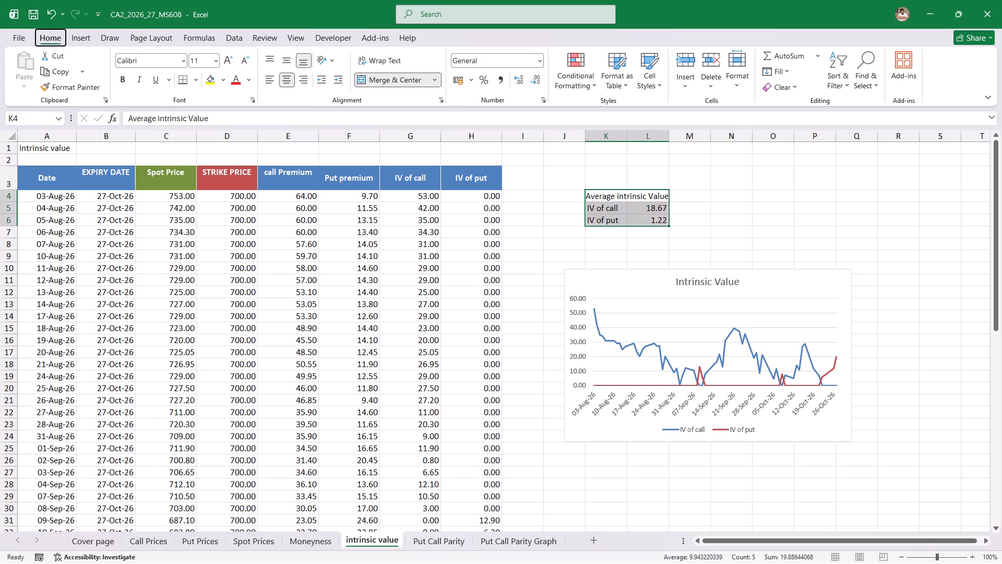
Make the "Average intrinsic Value" heading in K4 bold.
{"action": "key", "text": "Up"}
{"action": "key", "text": "Down"}
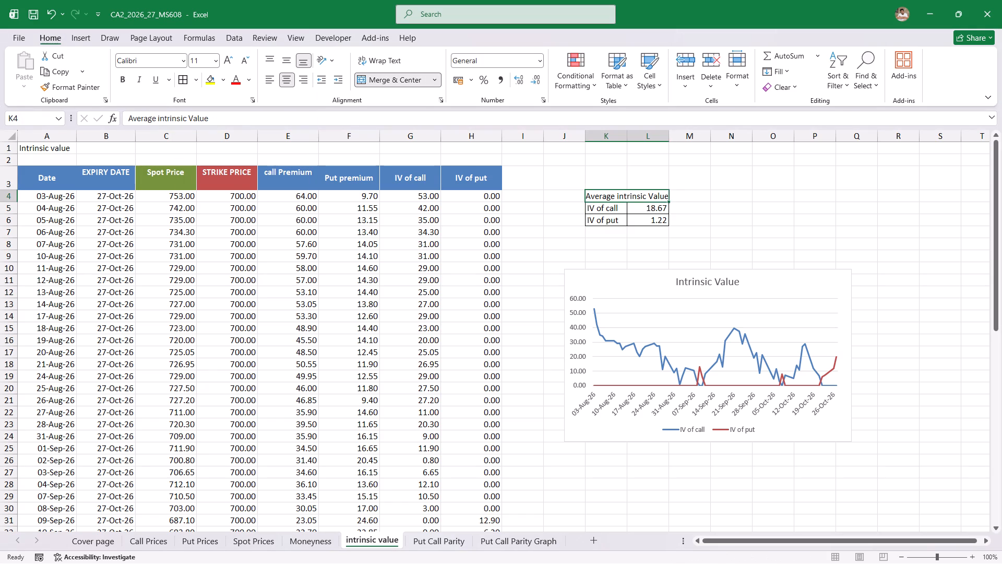
{"action": "key", "text": "ctrl+b"}
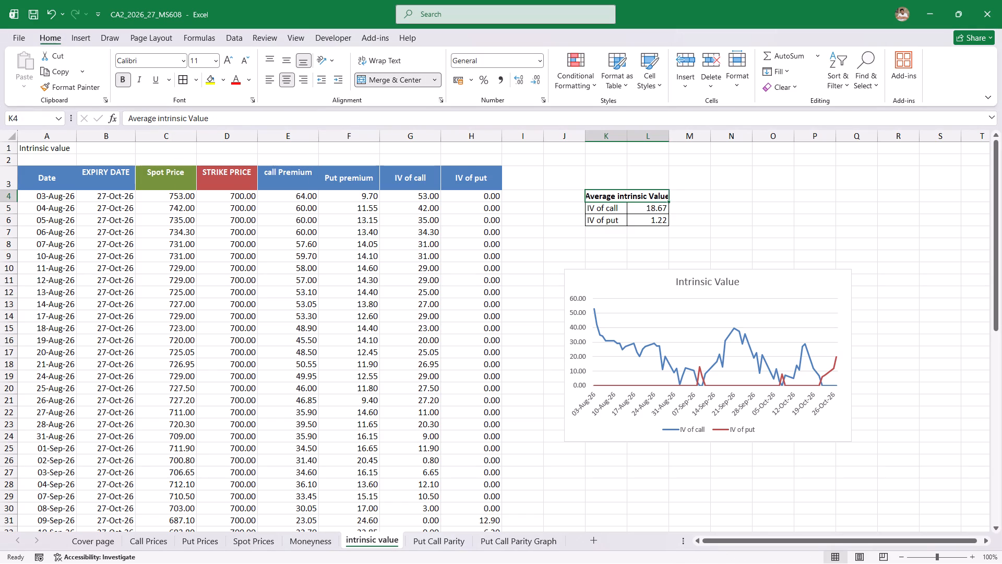
{"action": "left_click", "coordinate": [598, 233]}
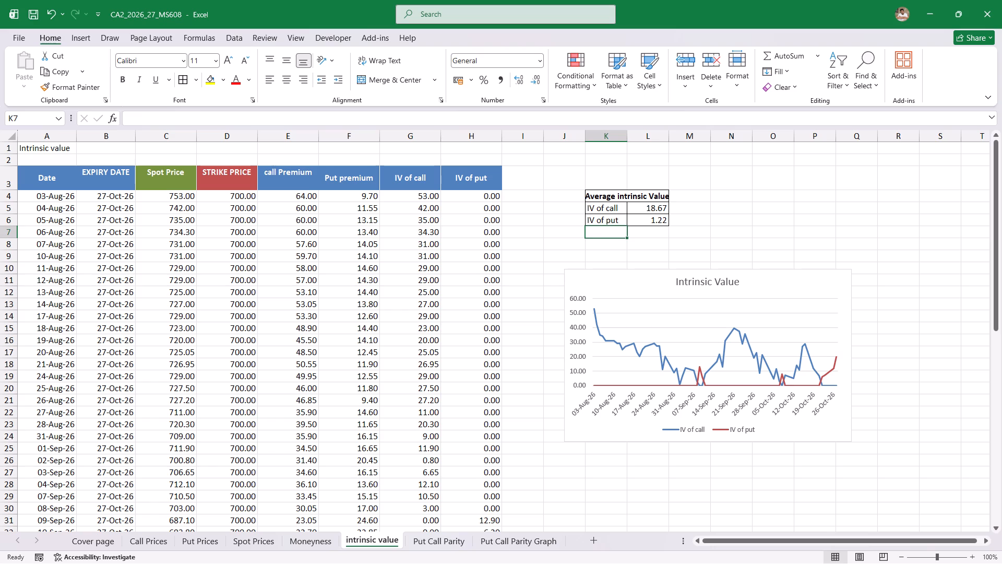
Review the Put Call Parity, Put Call Parity Graph, Moneyness and Cover page sheets against the intrinsic value sheet.
{"action": "left_click", "coordinate": [423, 540]}
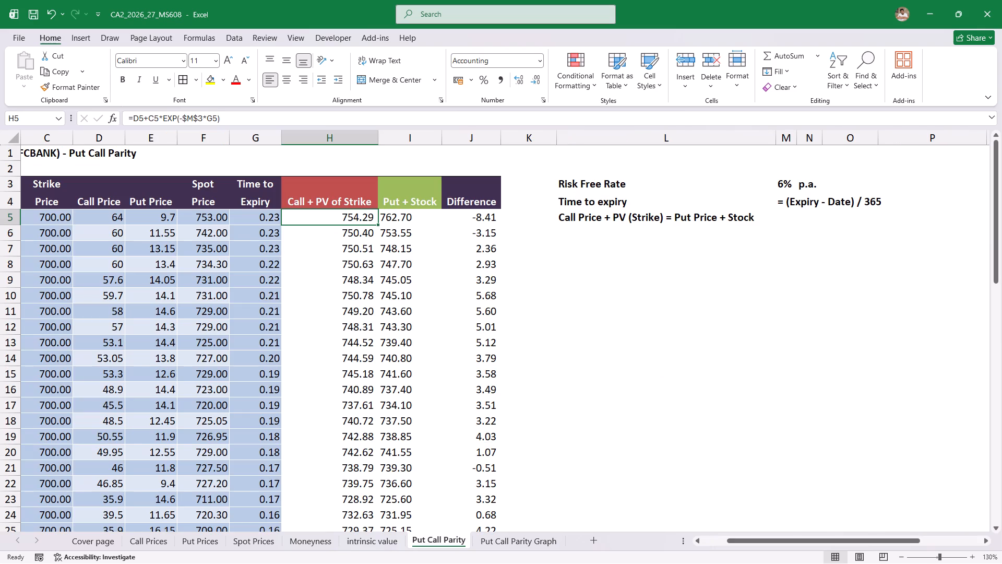
{"action": "scroll", "coordinate": [376, 281], "scroll_direction": "right", "scroll_amount": 2}
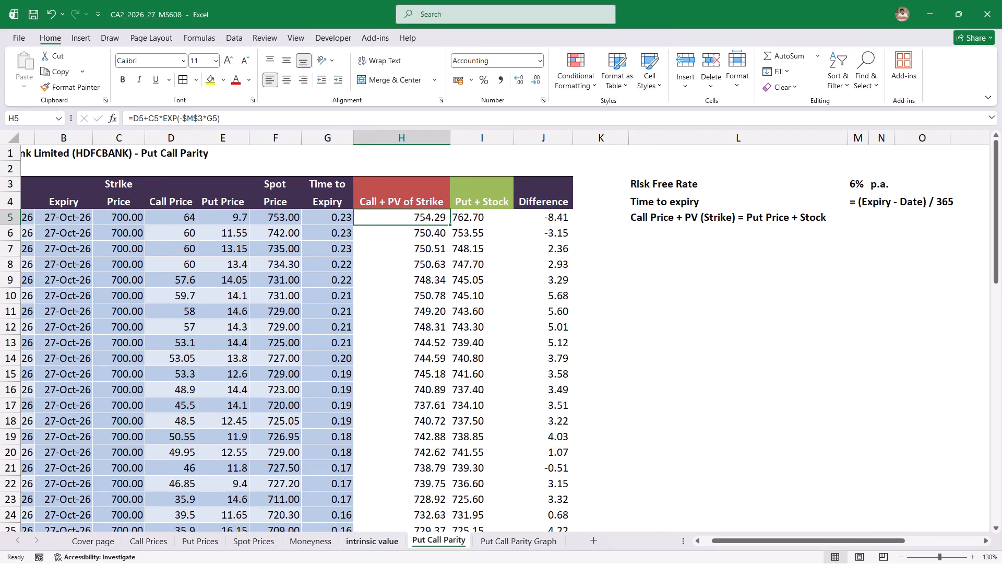
{"action": "left_click", "coordinate": [496, 546]}
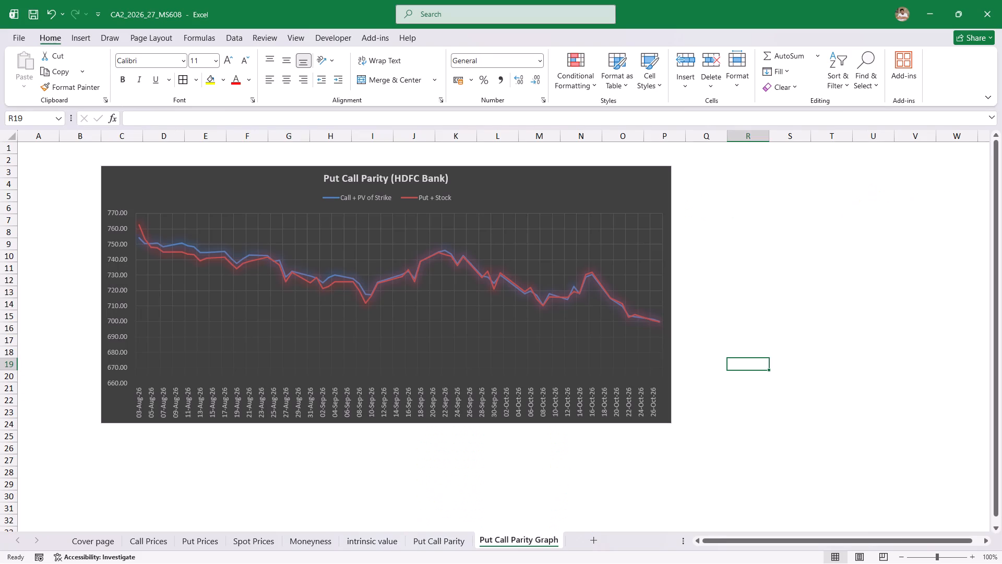
{"action": "left_click", "coordinate": [427, 540]}
{"action": "left_click", "coordinate": [387, 539]}
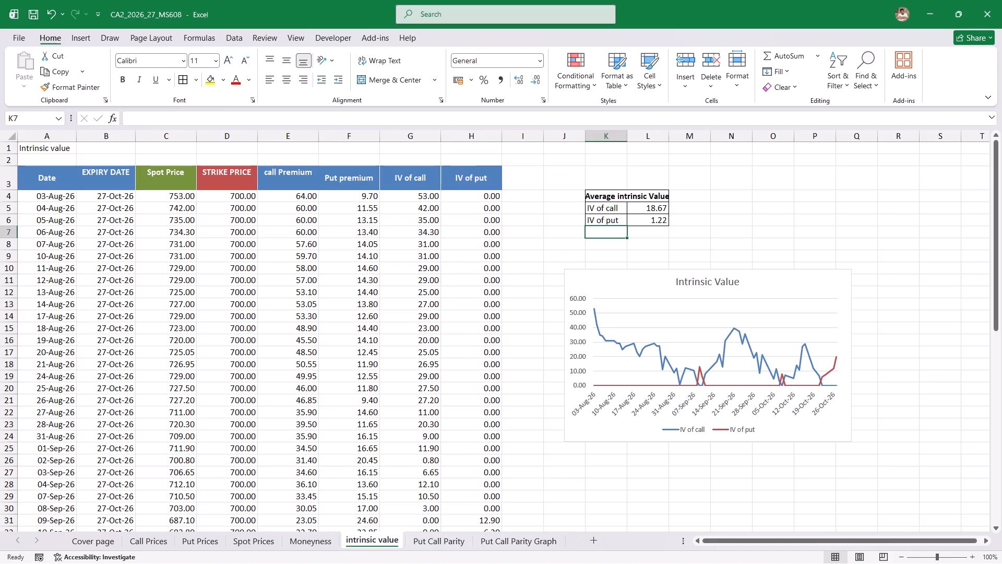
{"action": "left_click", "coordinate": [316, 543]}
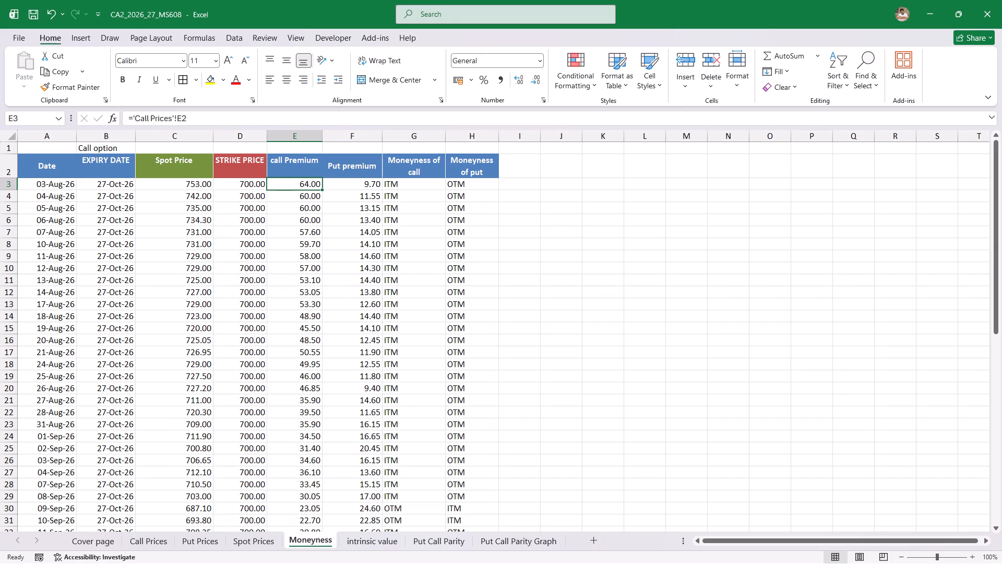
{"action": "scroll", "coordinate": [424, 265], "scroll_direction": "right", "scroll_amount": 1}
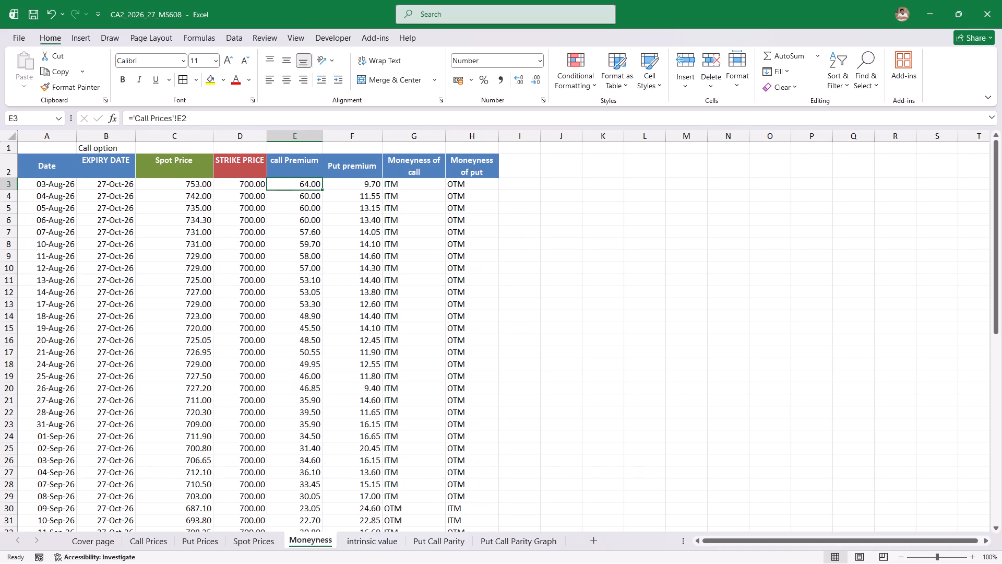
{"action": "left_click", "coordinate": [443, 540]}
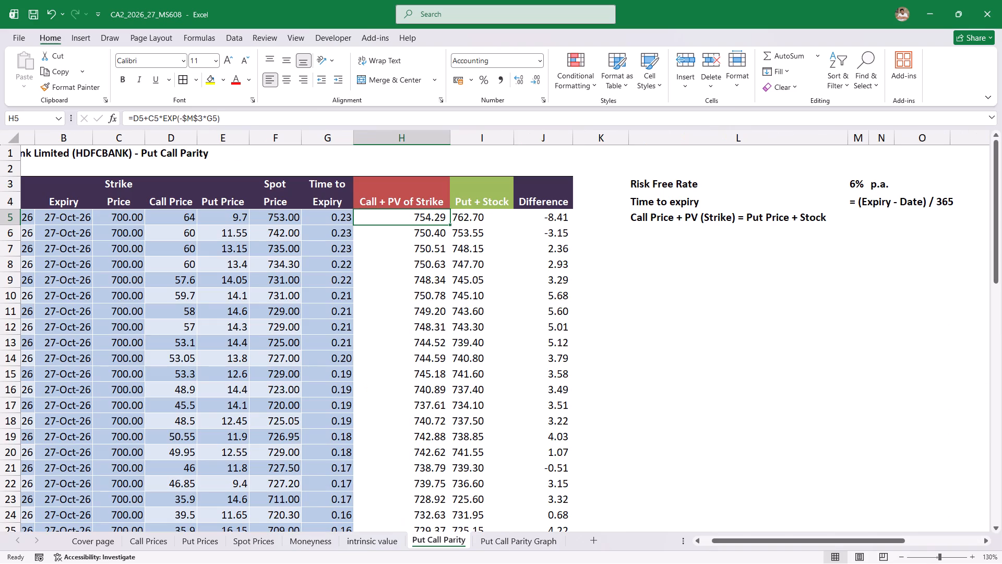
{"action": "left_click", "coordinate": [396, 540]}
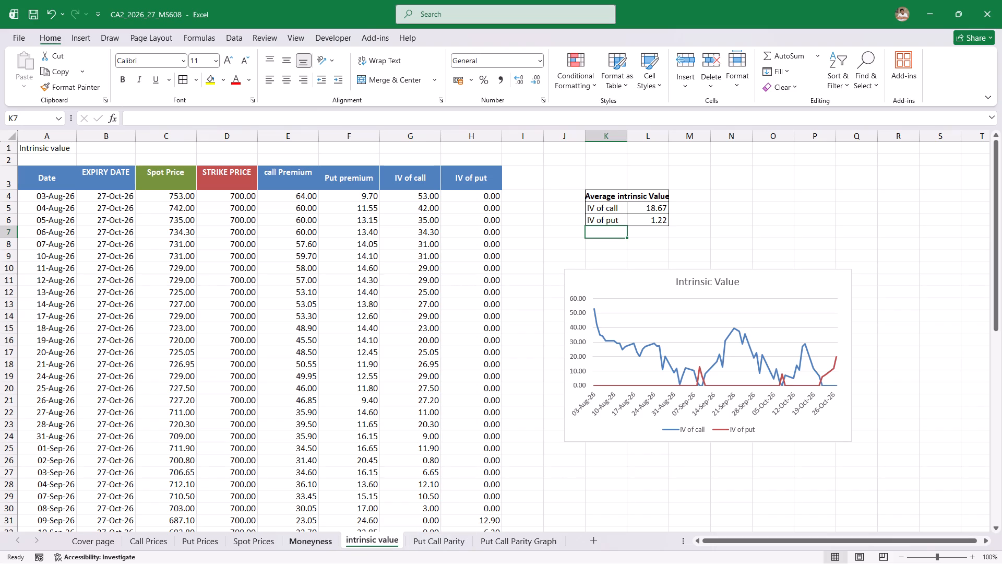
{"action": "left_click", "coordinate": [102, 543]}
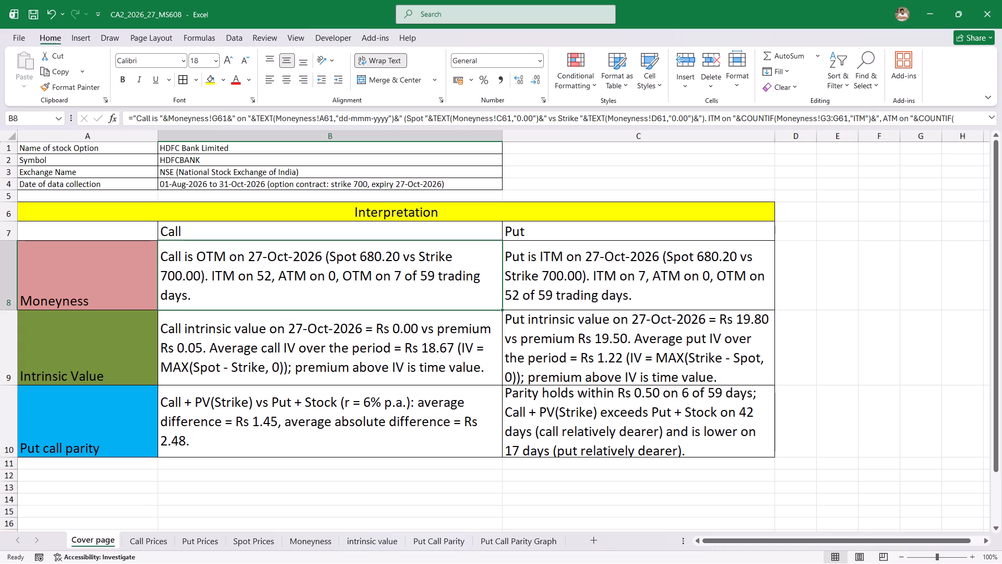
{"action": "left_click", "coordinate": [369, 539]}
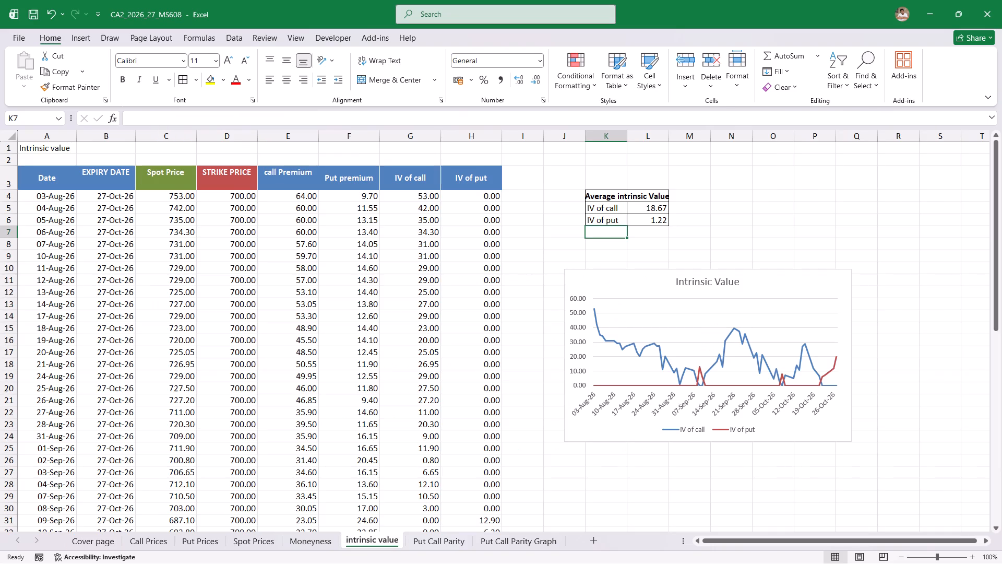
Examine the formulas in the first IV of call cell and the first Call + PV of Strike cell, leaving both unedited.
{"action": "left_click", "coordinate": [427, 192]}
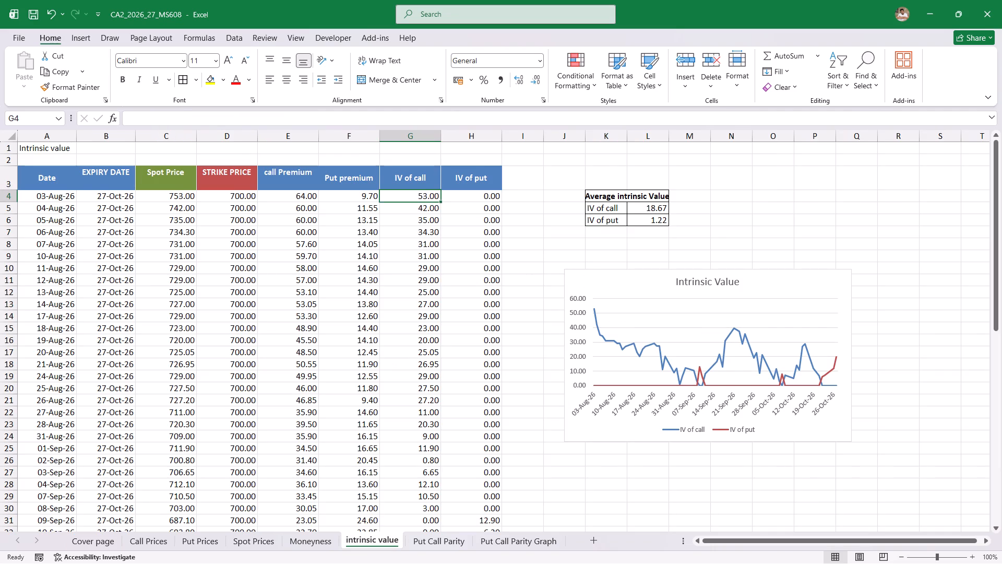
{"action": "double_click", "coordinate": [404, 196]}
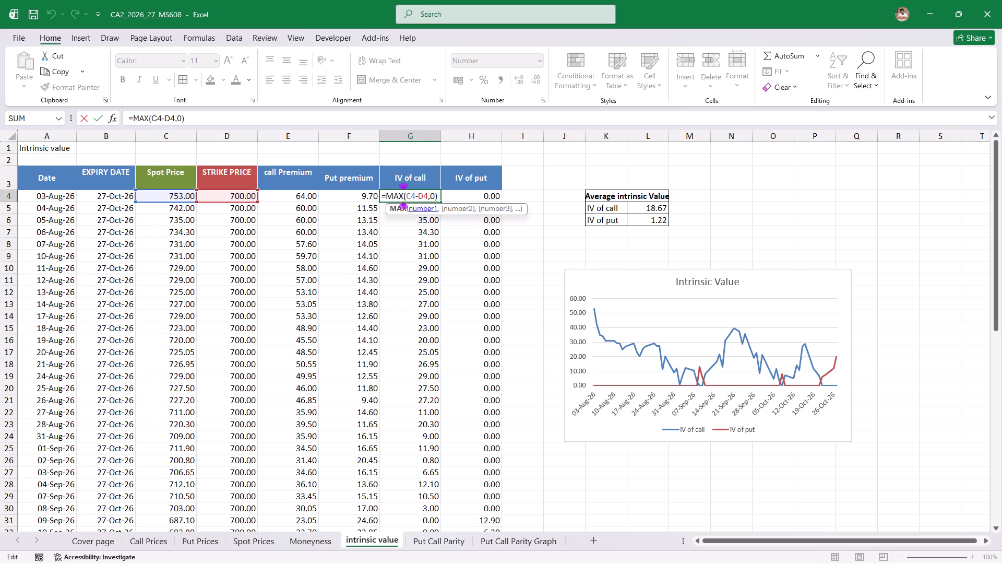
{"action": "key", "text": "Escape"}
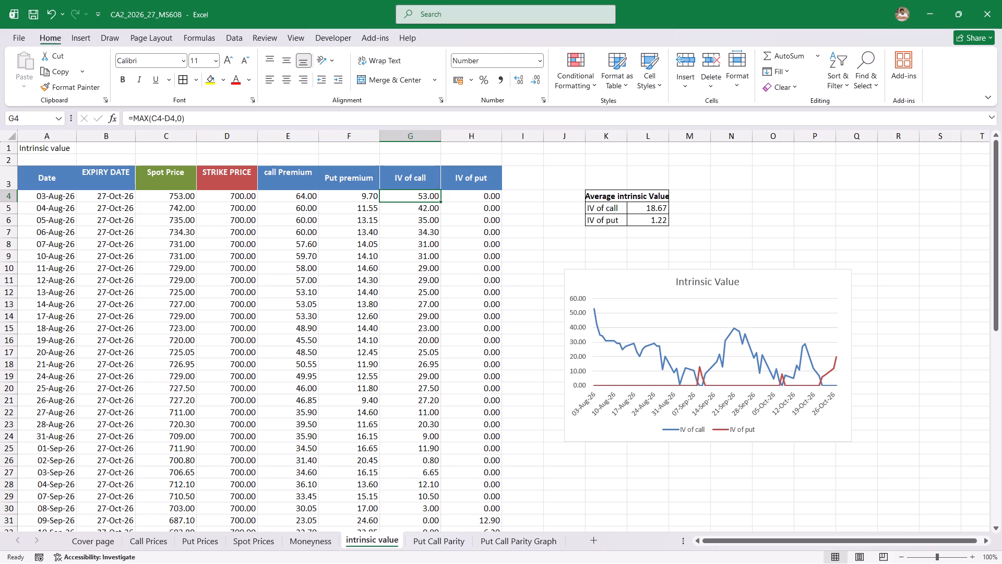
{"action": "left_click", "coordinate": [440, 543]}
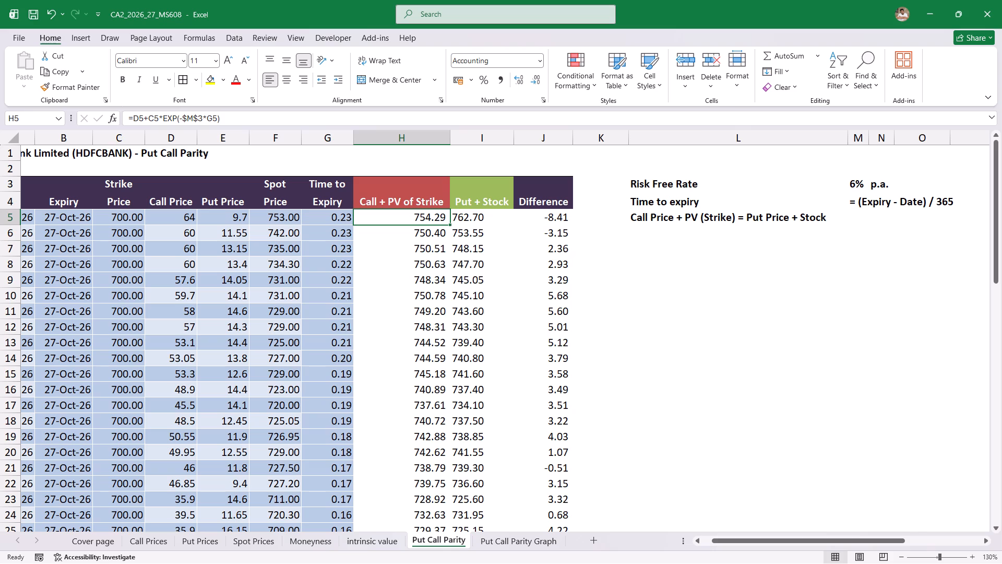
{"action": "double_click", "coordinate": [421, 214]}
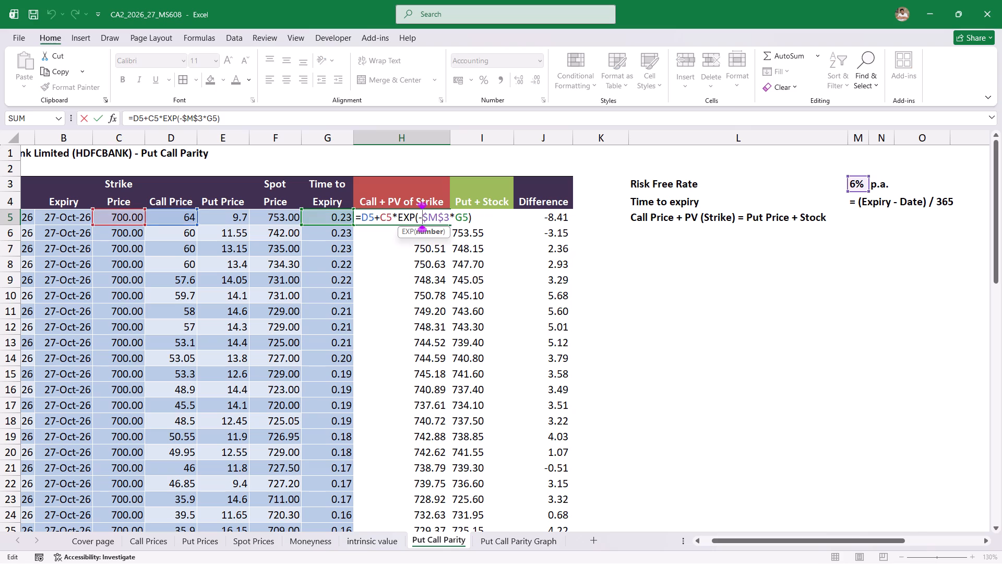
{"action": "key", "text": "Escape"}
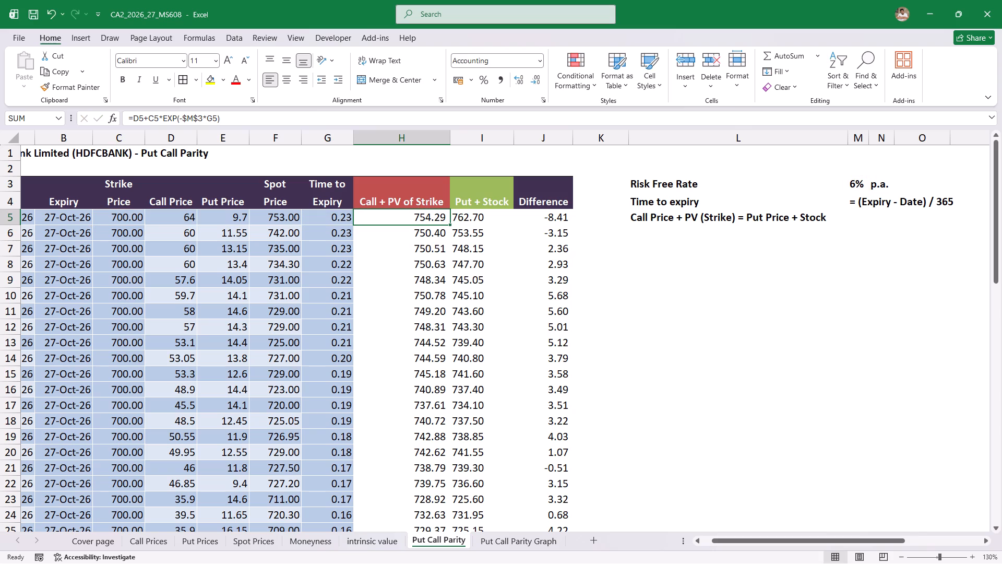
Save the workbook.
{"action": "left_click", "coordinate": [404, 315]}
{"action": "key", "text": "ctrl+s"}
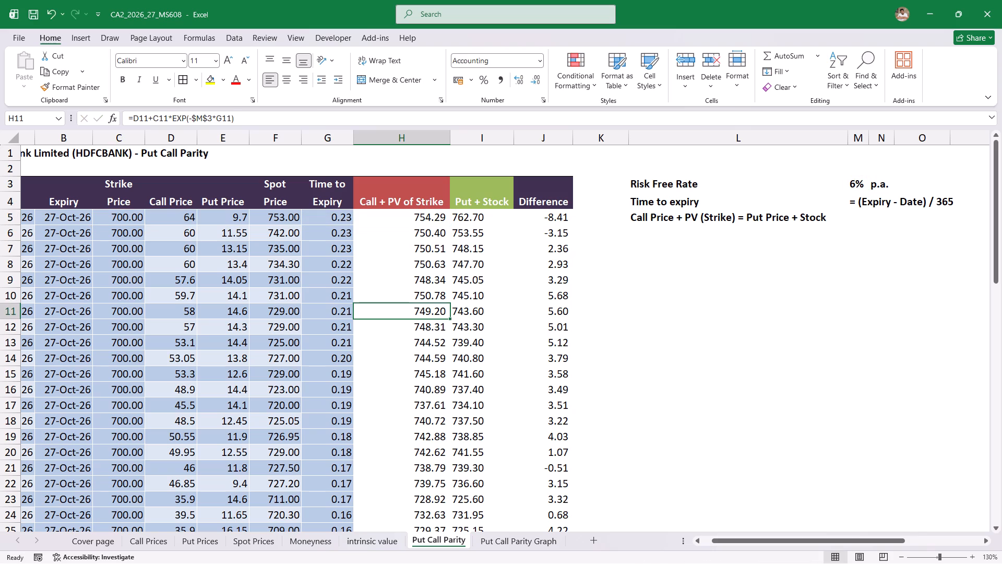
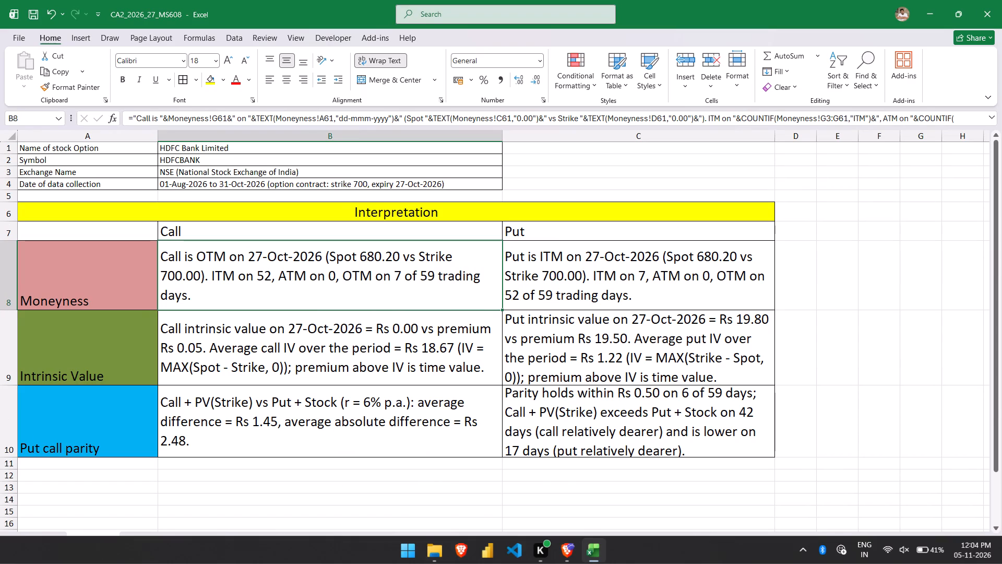
Enter the label ITM in cell J4 of the Moneyness sheet.
{"action": "left_click", "coordinate": [285, 509]}
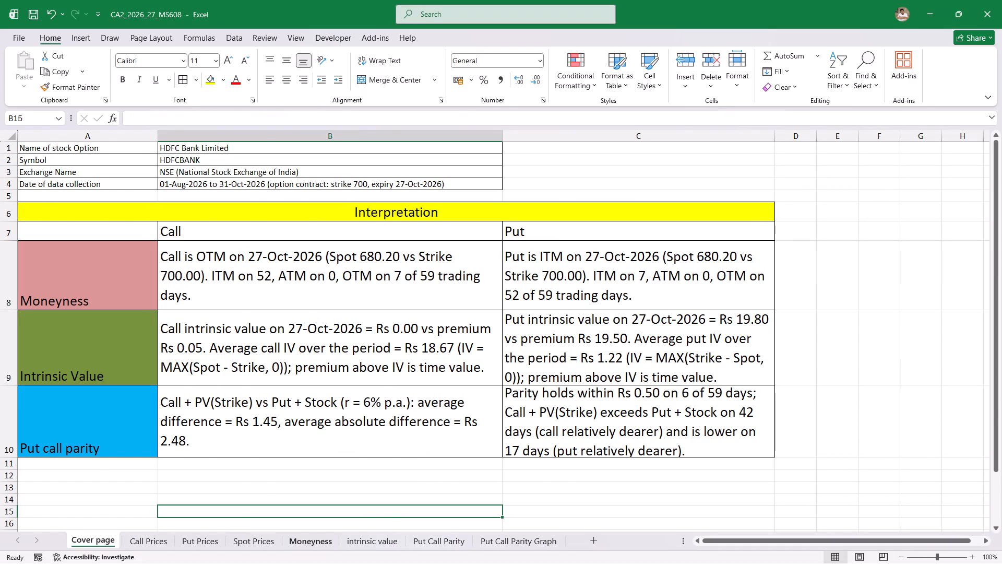
{"action": "left_click", "coordinate": [300, 542]}
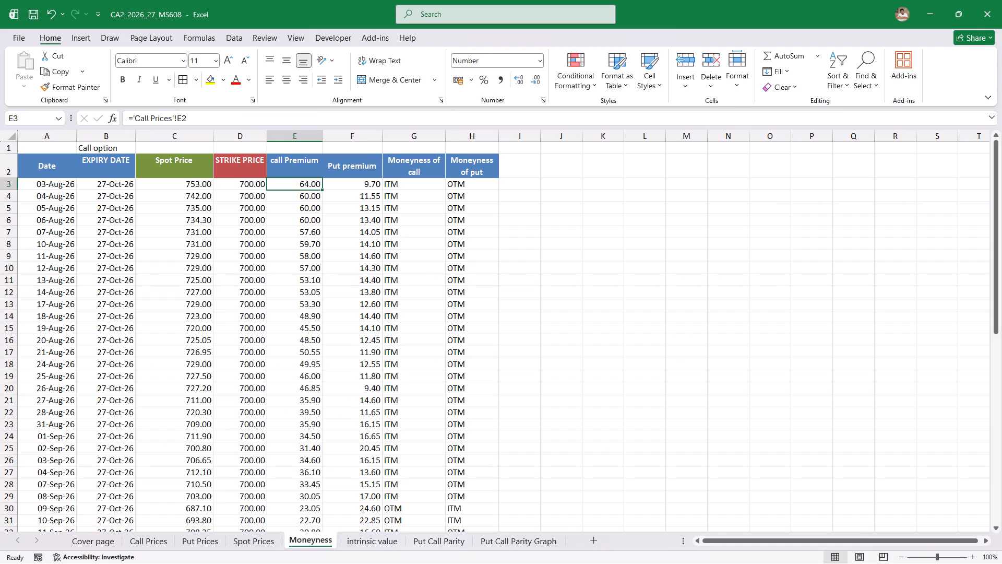
{"action": "left_click", "coordinate": [566, 193]}
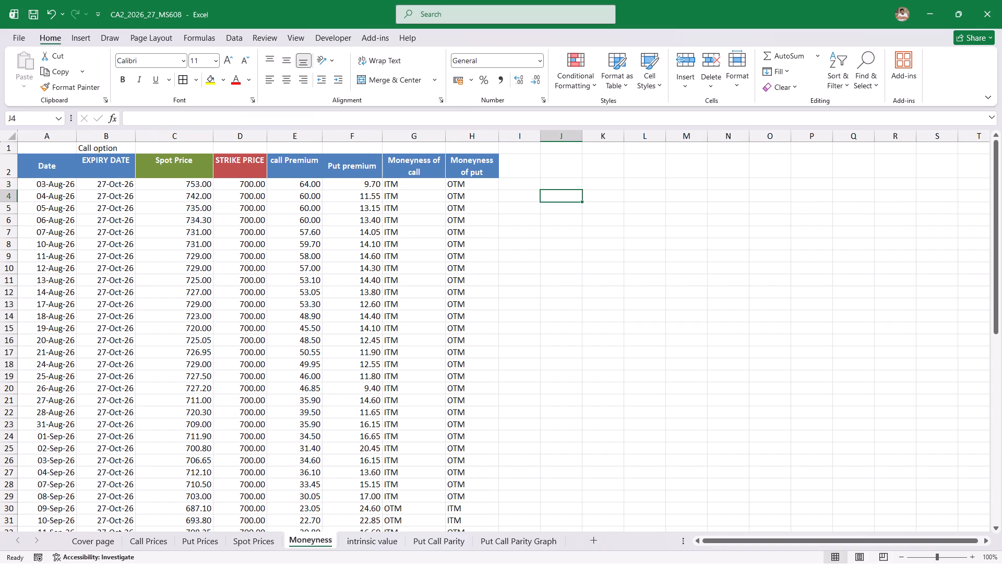
{"action": "type", "text": "IM"}
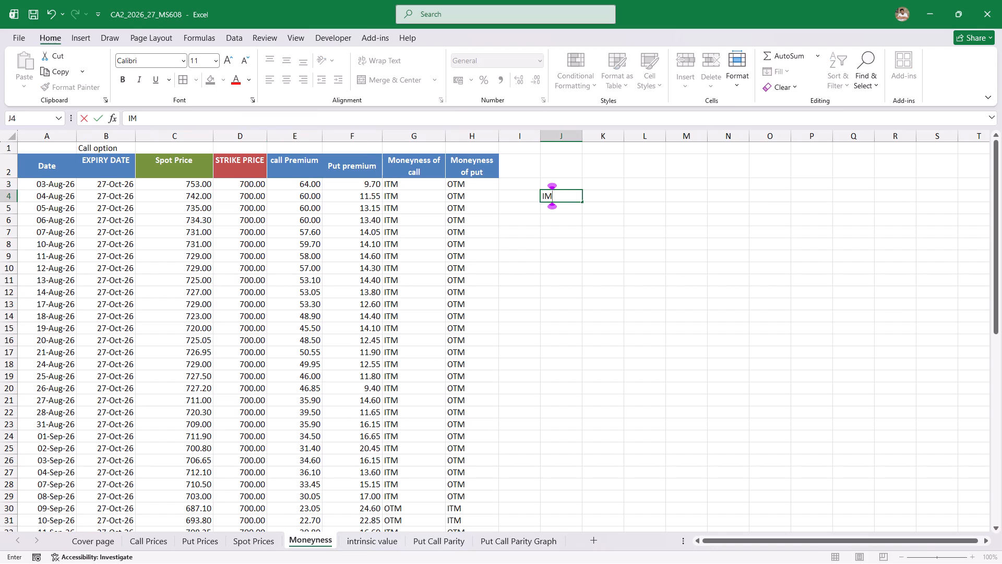
{"action": "key", "text": "BackSpace"}
{"action": "type", "text": "TM"}
{"action": "key", "text": "Tab"}
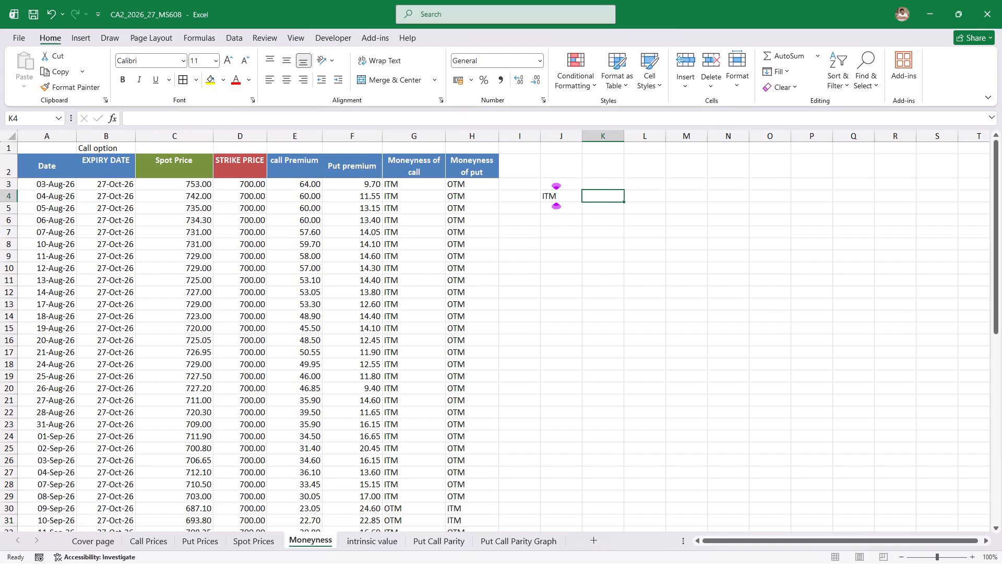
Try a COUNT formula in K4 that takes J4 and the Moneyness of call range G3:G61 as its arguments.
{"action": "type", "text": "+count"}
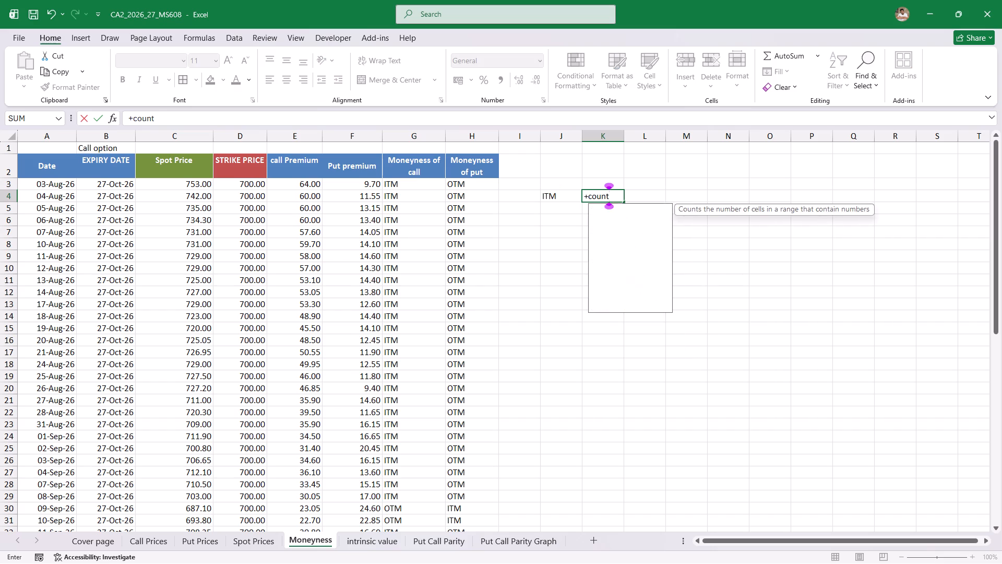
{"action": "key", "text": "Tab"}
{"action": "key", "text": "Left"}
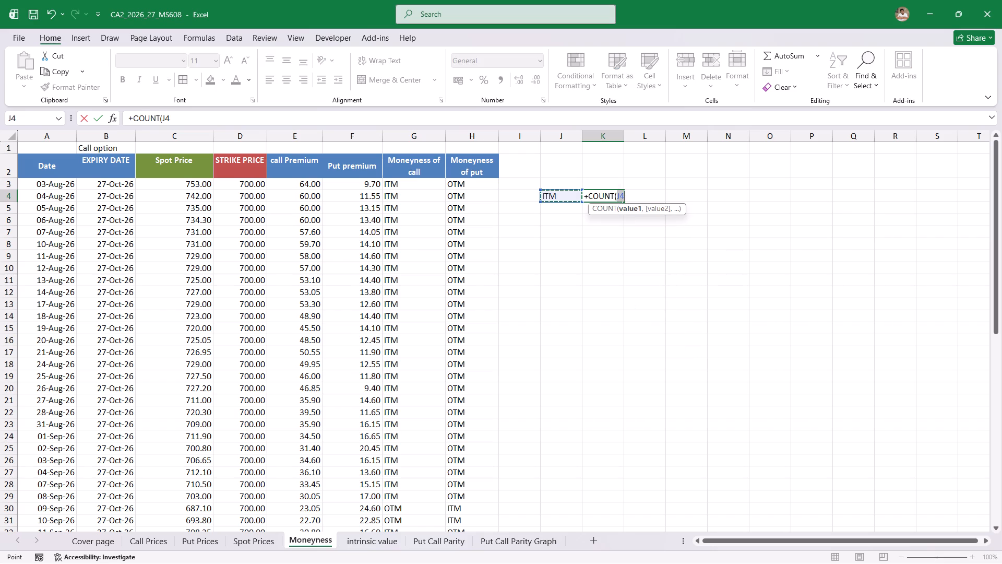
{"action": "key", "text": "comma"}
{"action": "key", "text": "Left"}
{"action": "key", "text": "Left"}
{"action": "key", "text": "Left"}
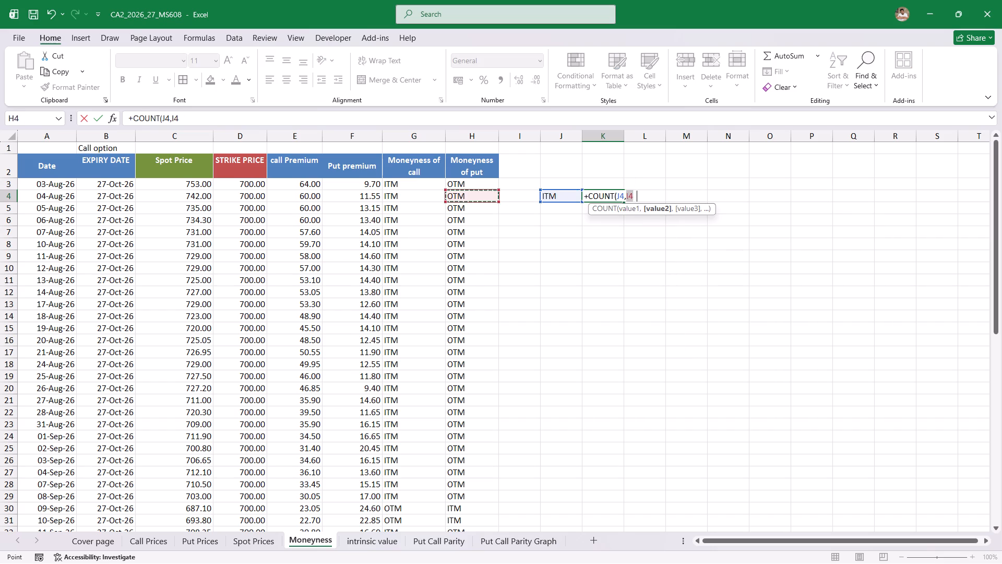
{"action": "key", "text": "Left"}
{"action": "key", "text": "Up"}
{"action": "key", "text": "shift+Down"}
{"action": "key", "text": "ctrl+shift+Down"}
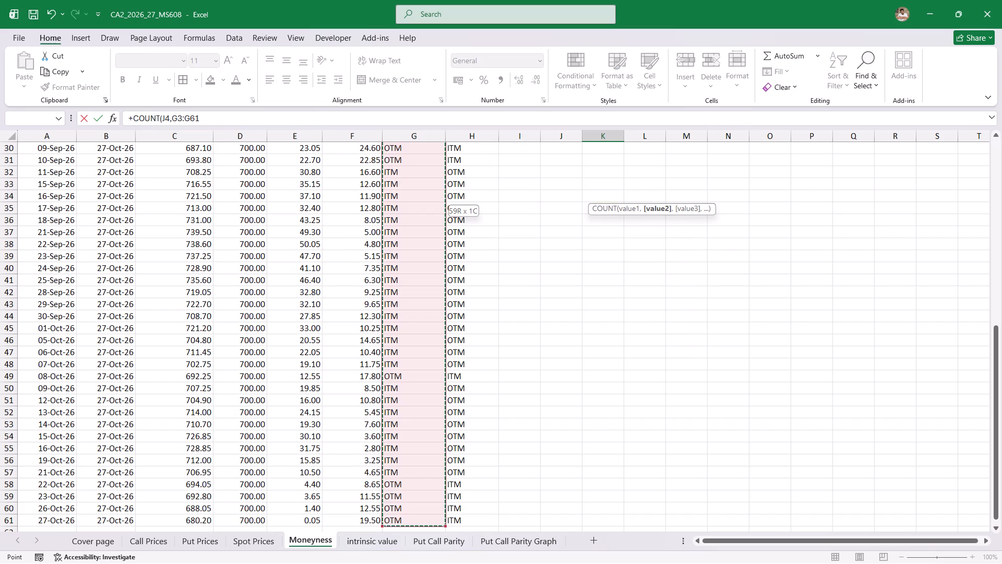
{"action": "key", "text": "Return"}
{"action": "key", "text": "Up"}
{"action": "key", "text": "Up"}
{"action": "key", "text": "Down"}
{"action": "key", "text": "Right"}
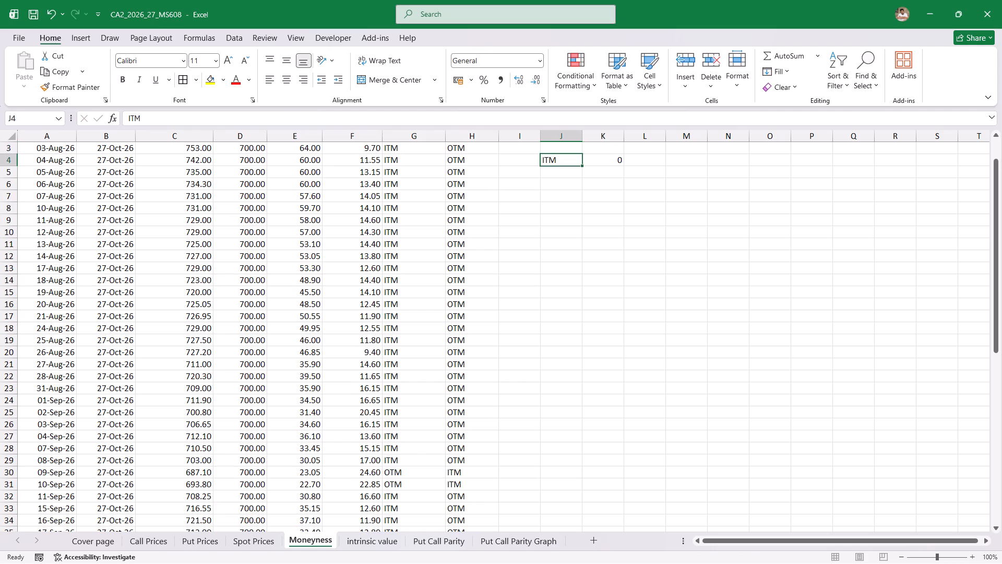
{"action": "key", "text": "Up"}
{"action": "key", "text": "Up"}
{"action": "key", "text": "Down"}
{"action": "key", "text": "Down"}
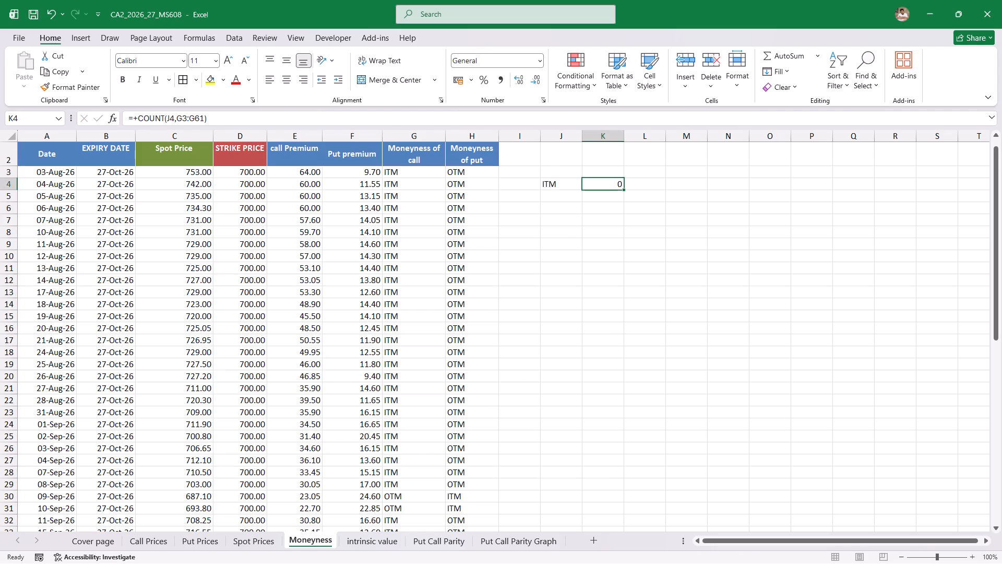
Replace the formula in K4 with a COUNT of only the Moneyness of call range G3:G61.
{"action": "key", "text": "plus"}
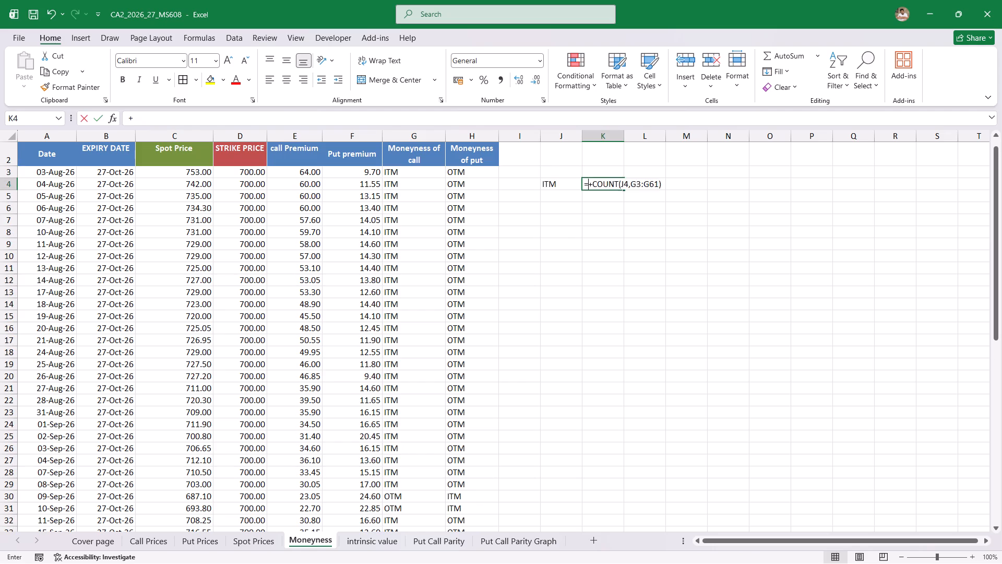
{"action": "type", "text": "count"}
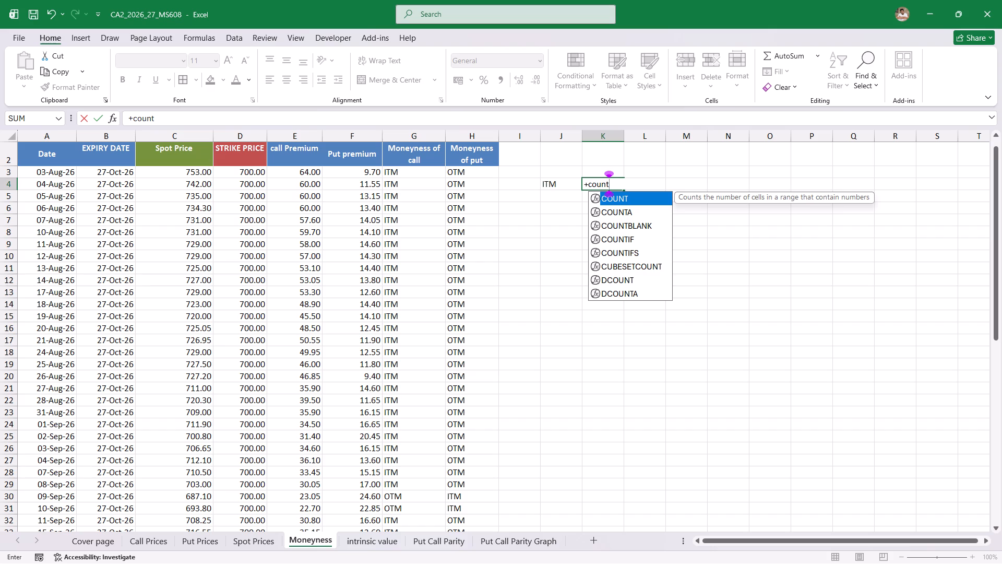
{"action": "key", "text": "Tab"}
{"action": "key", "text": "Left"}
{"action": "key", "text": "Left"}
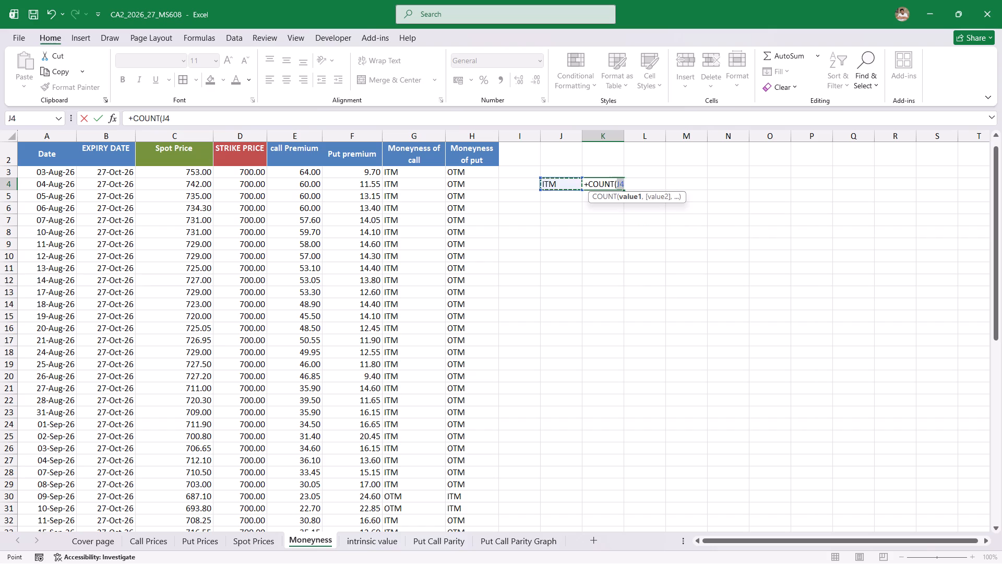
{"action": "key", "text": "Left"}
{"action": "key", "text": "Left"}
{"action": "key", "text": "Up"}
{"action": "key", "text": "shift+Down"}
{"action": "key", "text": "ctrl+shift+Down"}
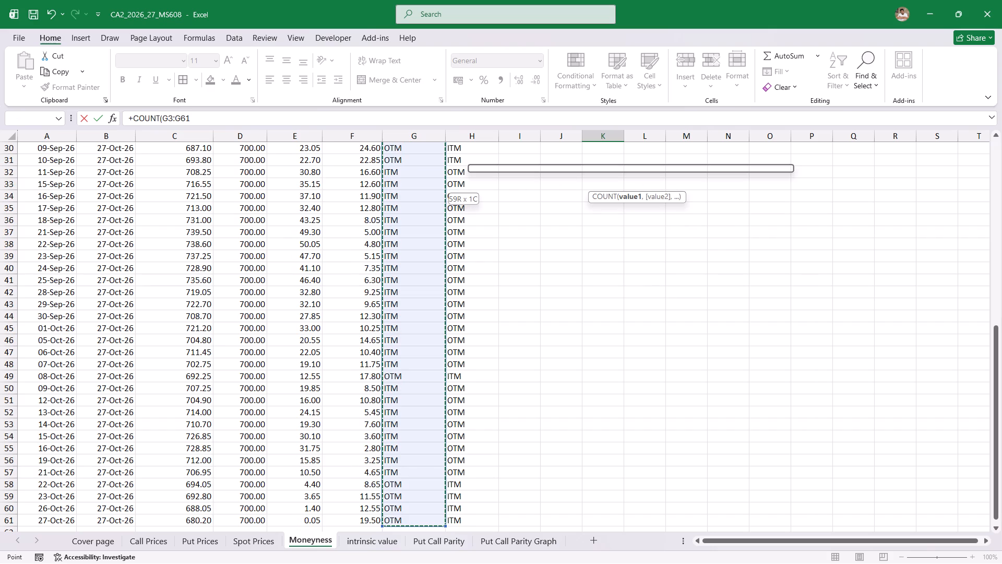
{"action": "key", "text": "Return"}
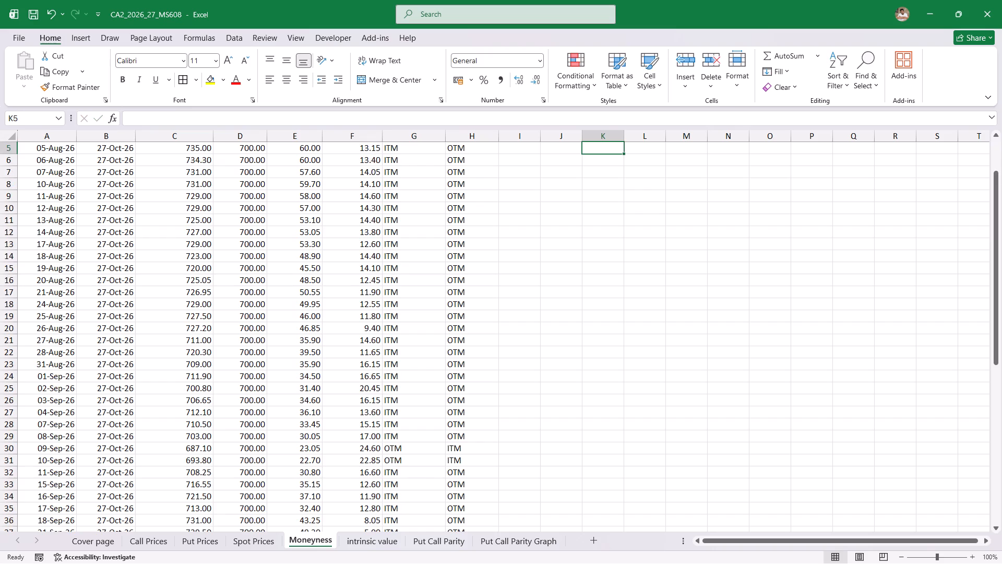
{"action": "key", "text": "Up"}
{"action": "key", "text": "Up"}
{"action": "key", "text": "Down"}
{"action": "key", "text": "Up"}
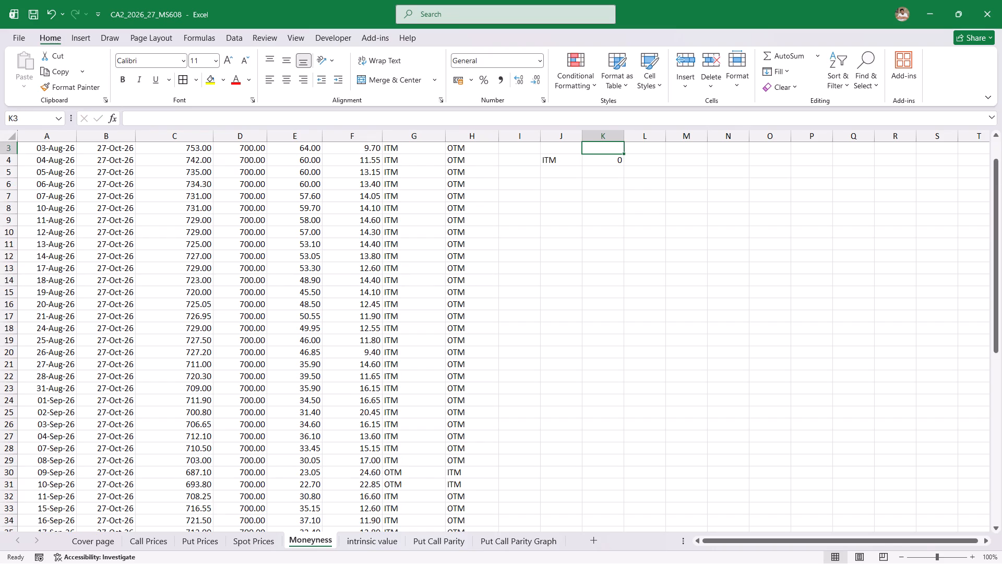
{"action": "key", "text": "Down"}
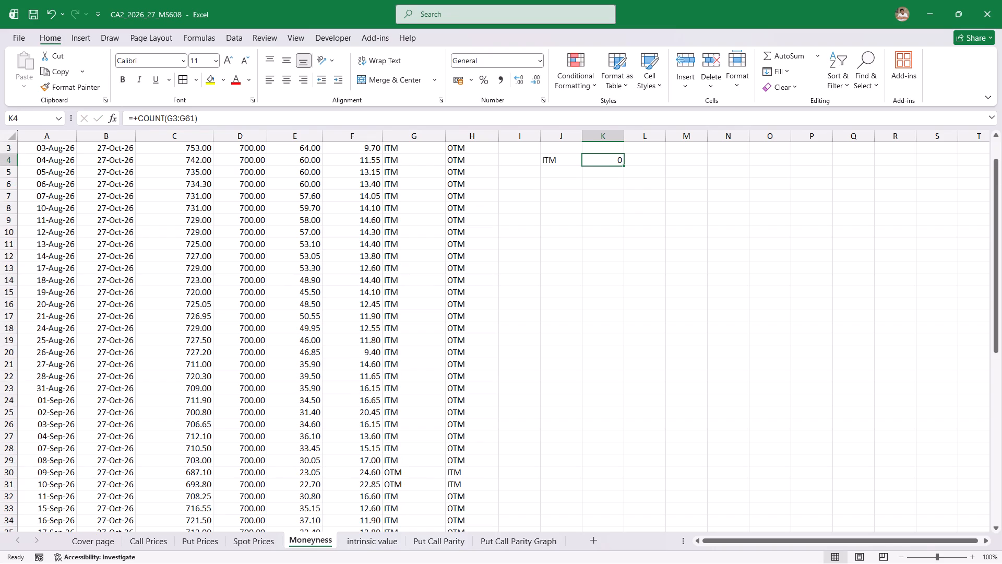
Add ITM, without quotation marks, as the second argument of the COUNT formula in K4.
{"action": "left_click", "coordinate": [195, 116]}
{"action": "type", "text": ",ITM"}
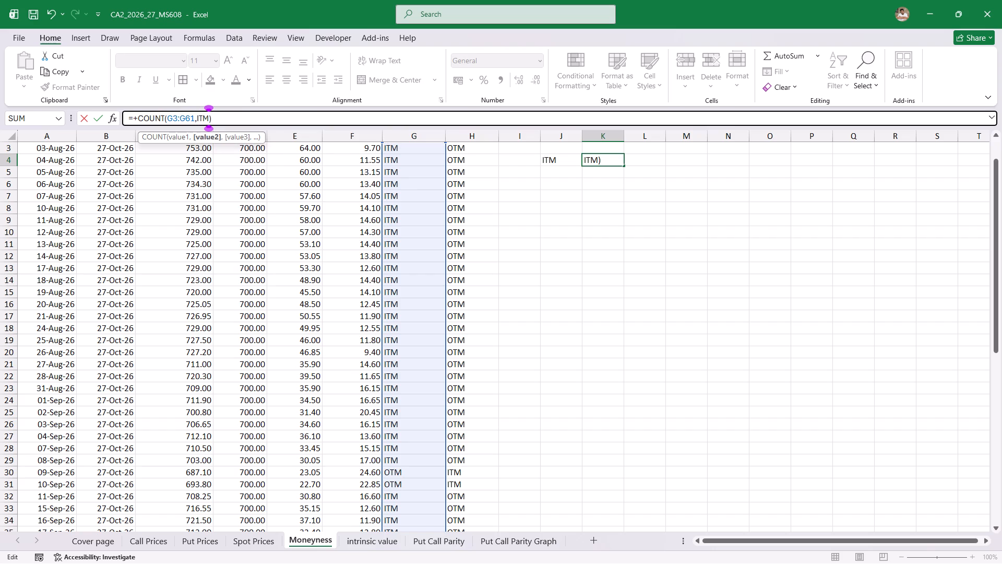
{"action": "key", "text": "Return"}
{"action": "key", "text": "Up"}
Enclose ITM in double quotation marks so K4's formula reads COUNT(G3:G61,"ITM").
{"action": "left_click", "coordinate": [195, 116]}
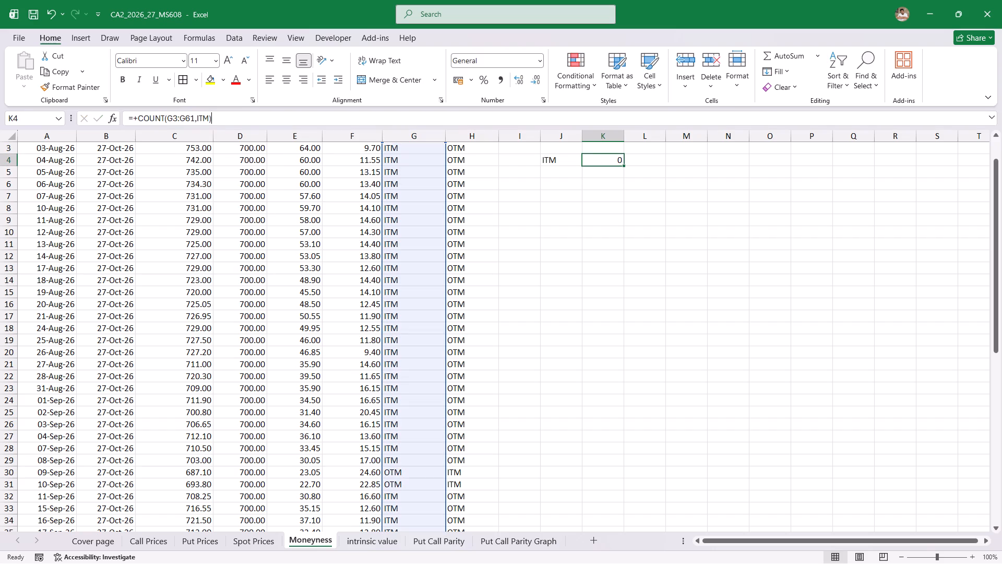
{"action": "key", "text": "Right"}
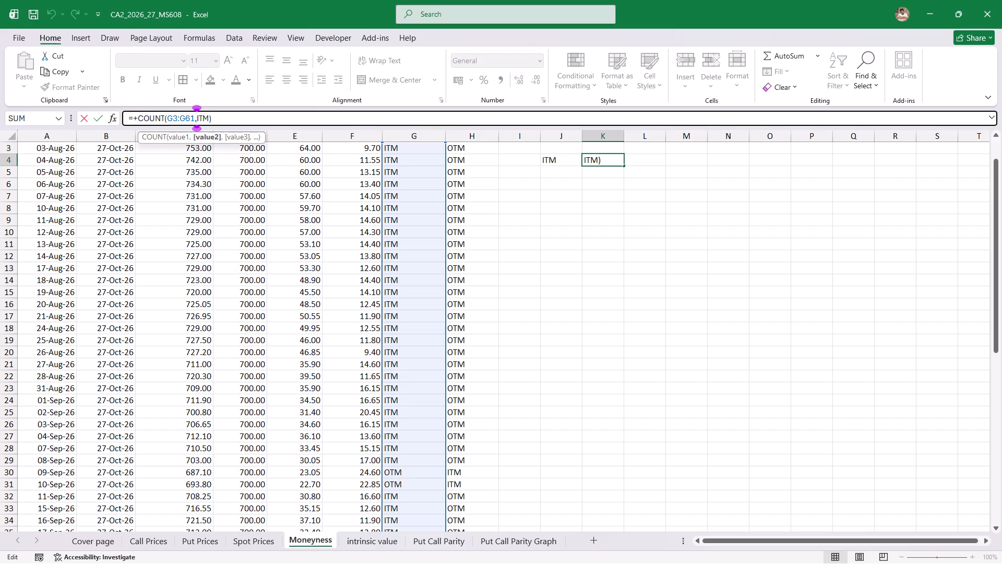
{"action": "key", "text": "shift+quotedbl"}
{"action": "key", "text": "Right"}
{"action": "key", "text": "Right"}
{"action": "key", "text": "Right"}
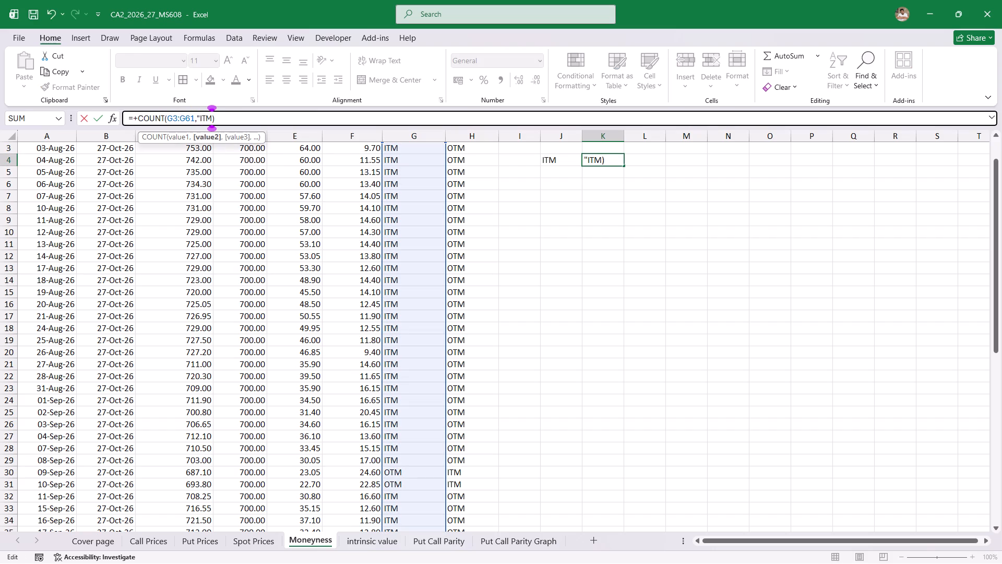
{"action": "key", "text": "shift+colon"}
{"action": "key", "text": "BackSpace"}
{"action": "key", "text": "shift+quotedbl"}
{"action": "key", "text": "Return"}
{"action": "key", "text": "Up"}
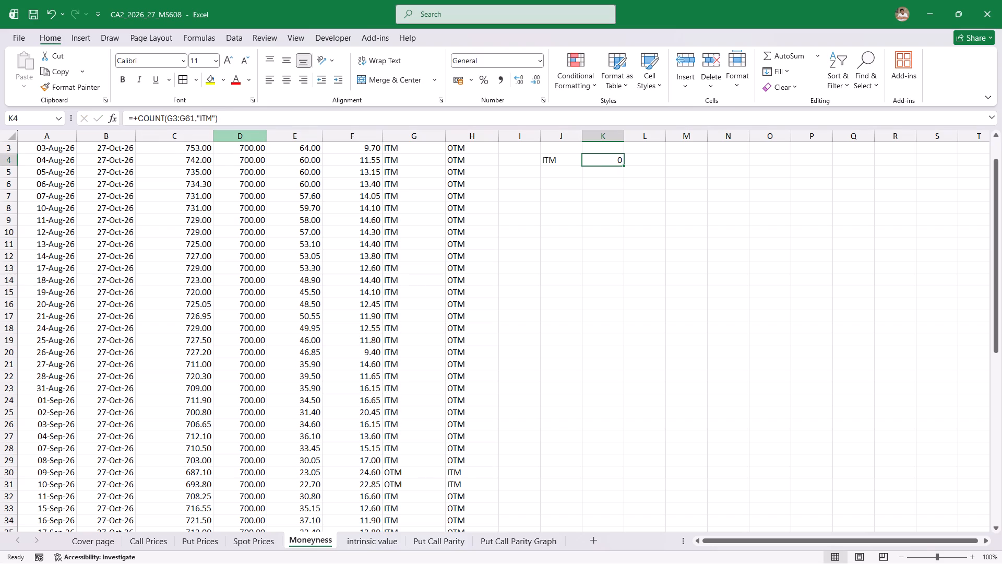
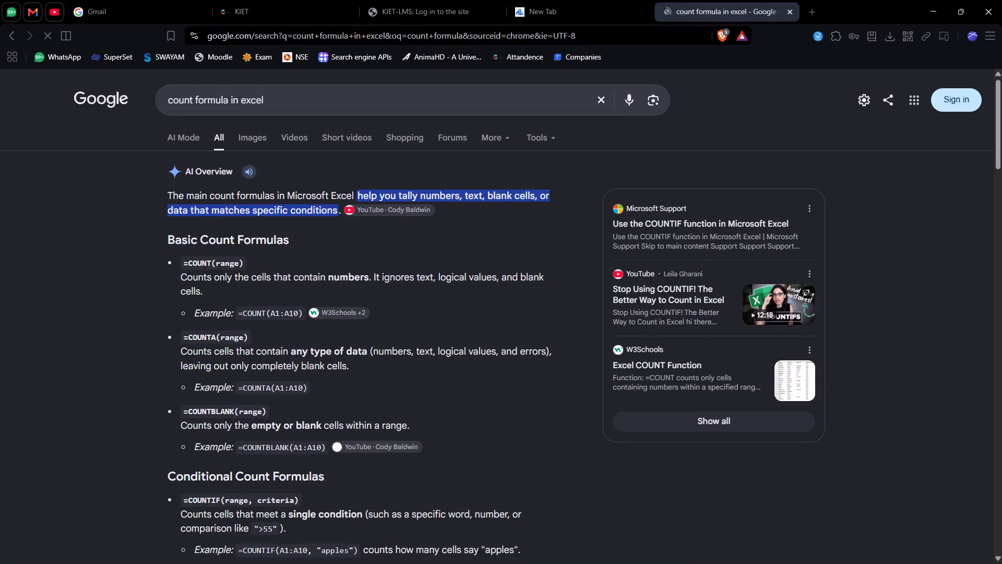
Check the count formulas in the search results, switch to Excel and enter a COUNTIF in K4 over G3:G61 with J4 as criterion.
{"action": "scroll", "coordinate": [351, 398], "scroll_direction": "down", "scroll_amount": 3}
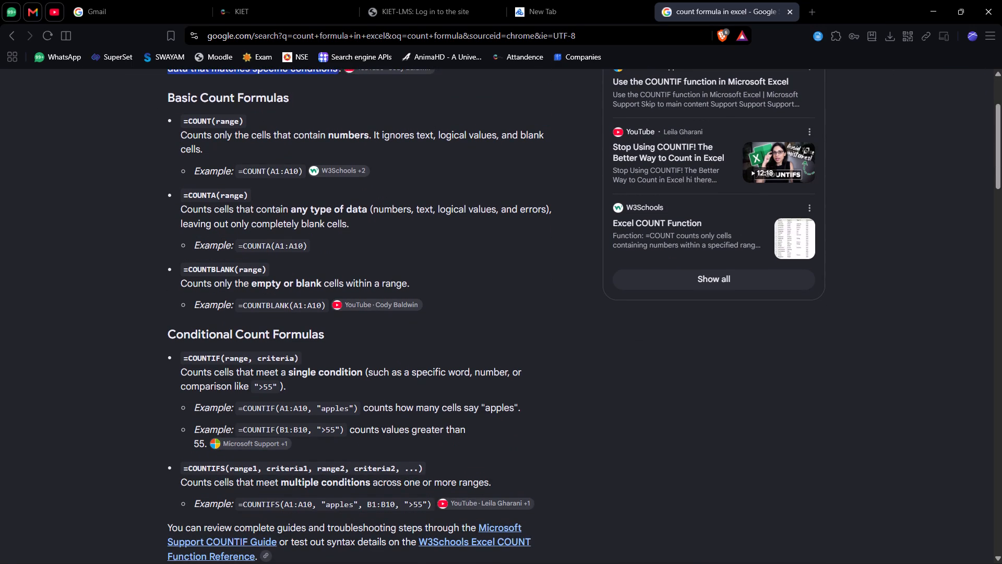
{"action": "scroll", "coordinate": [351, 398], "scroll_direction": "down", "scroll_amount": 1}
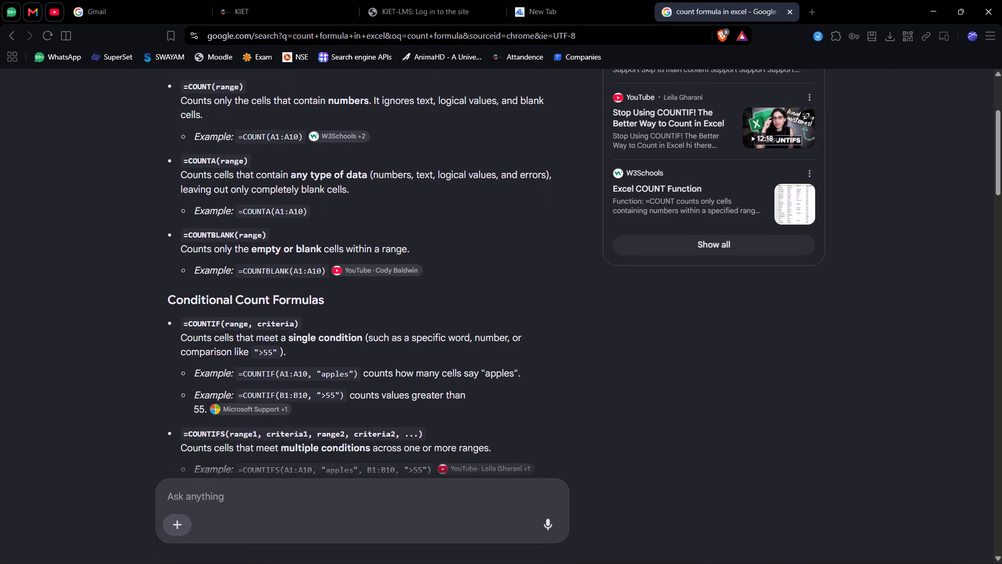
{"action": "key", "text": "alt+Tab"}
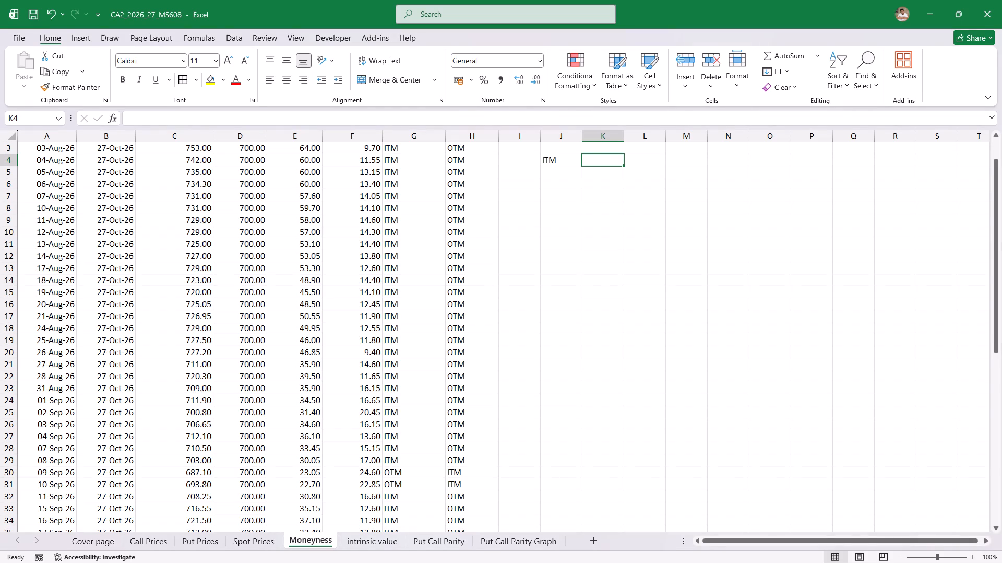
{"action": "type", "text": "+count"}
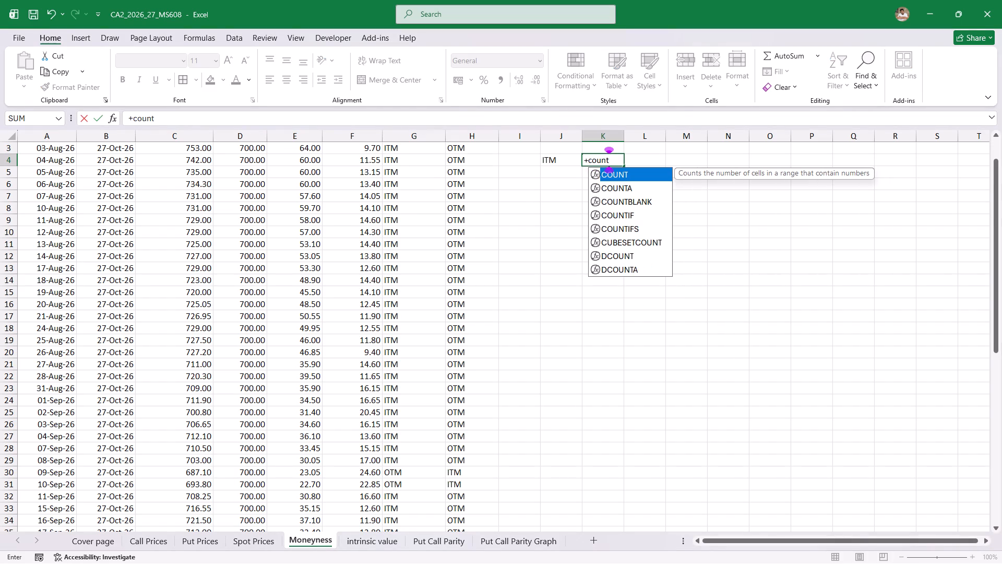
{"action": "key", "text": "Down"}
{"action": "key", "text": "Down"}
{"action": "key", "text": "Down"}
{"action": "key", "text": "Tab"}
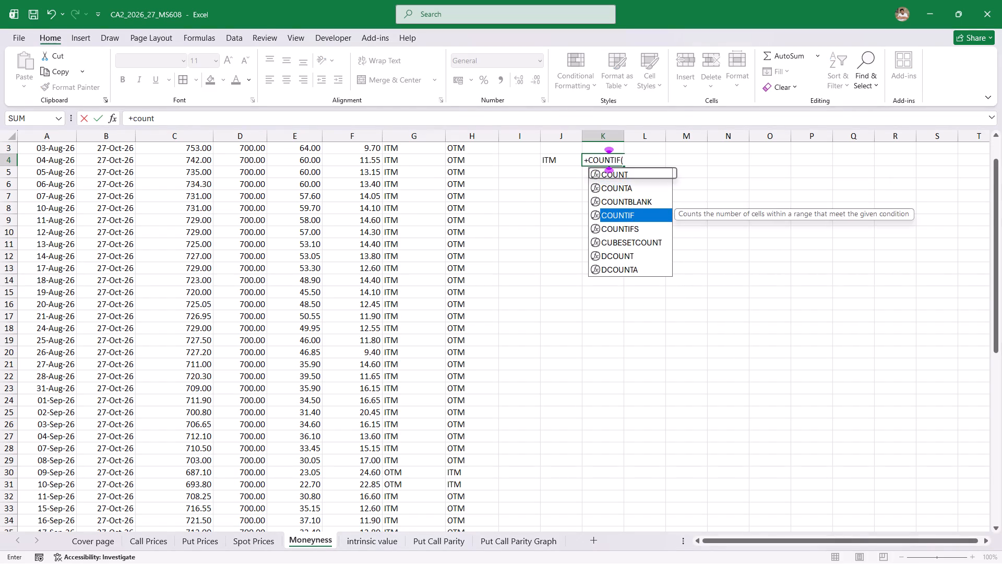
{"action": "key", "text": "Left"}
{"action": "key", "text": "Left"}
{"action": "key", "text": "Left"}
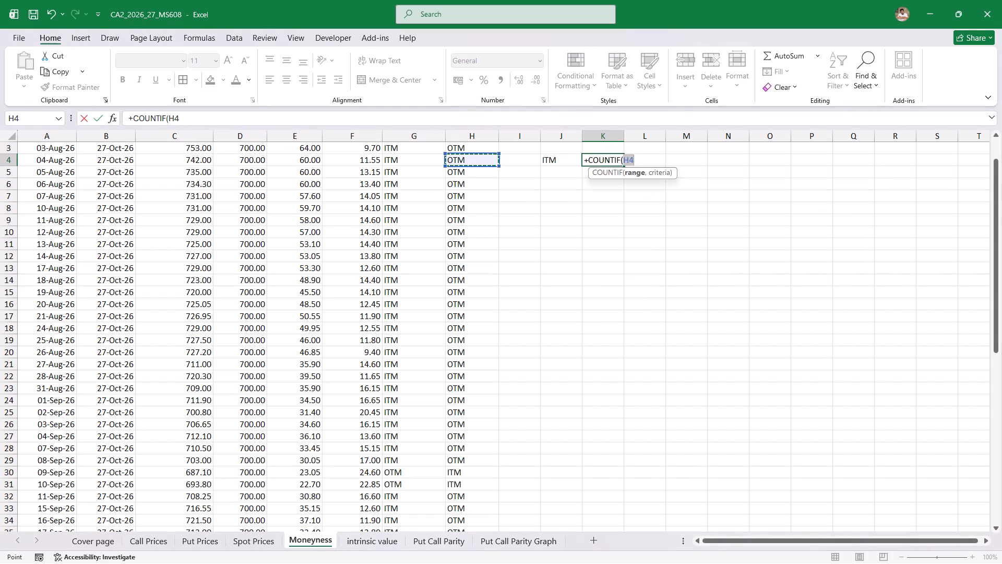
{"action": "key", "text": "Left"}
{"action": "key", "text": "Up"}
{"action": "key", "text": "Up"}
{"action": "key", "text": "Up"}
{"action": "key", "text": "Down"}
{"action": "key", "text": "Down"}
{"action": "key", "text": "shift+Down"}
{"action": "key", "text": "ctrl+shift+Down"}
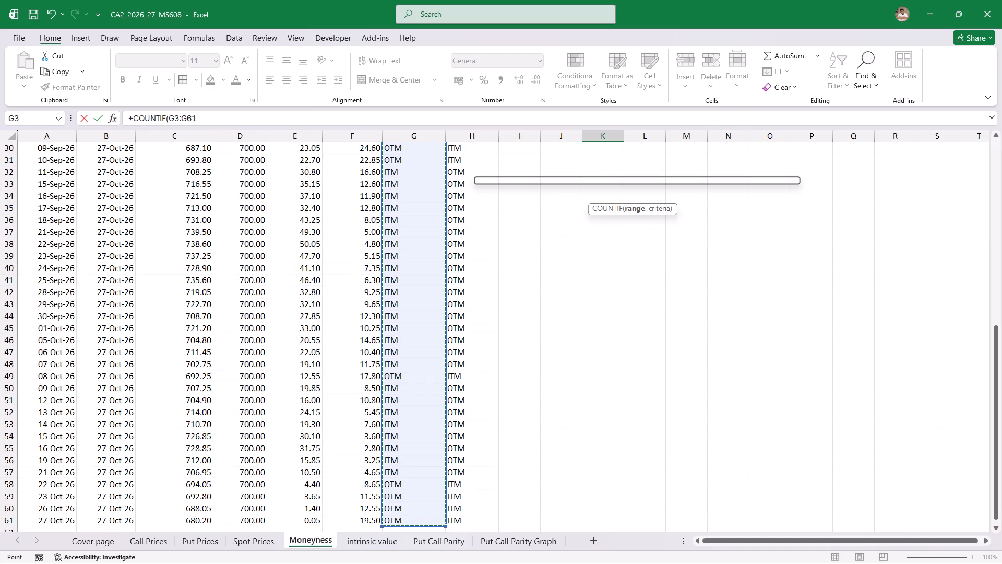
{"action": "key", "text": "comma"}
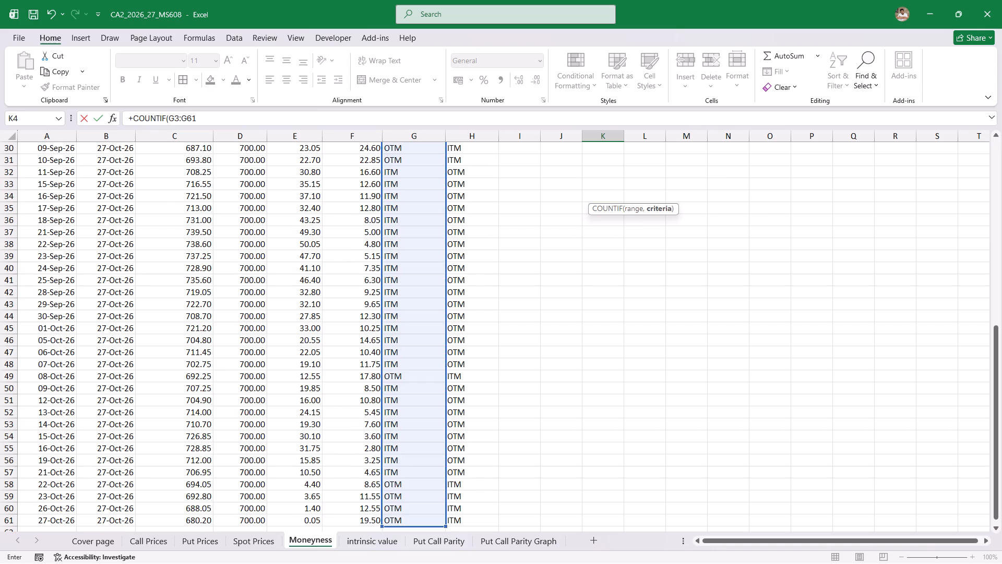
{"action": "key", "text": "Left"}
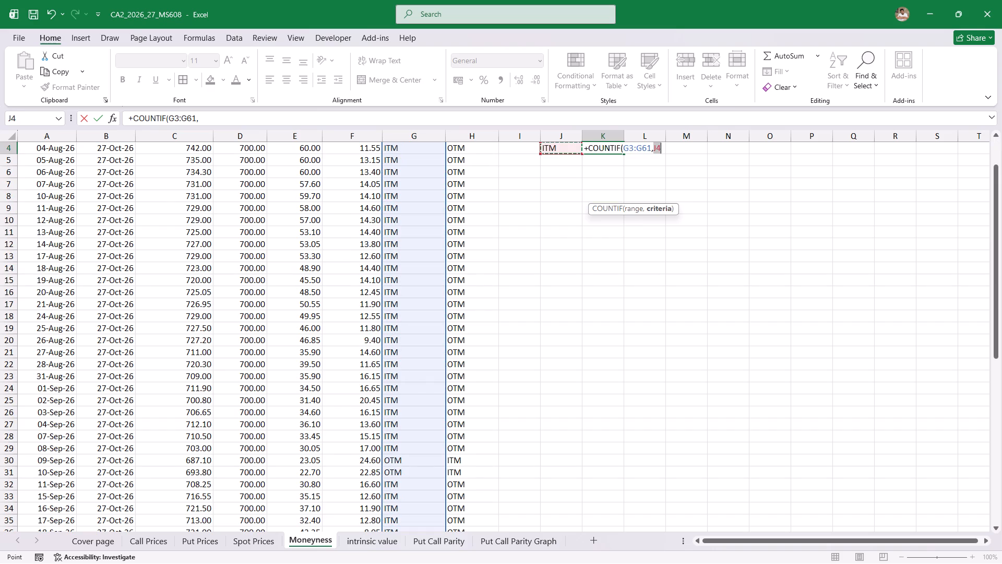
{"action": "key", "text": "Up"}
{"action": "key", "text": "Down"}
{"action": "key", "text": "Return"}
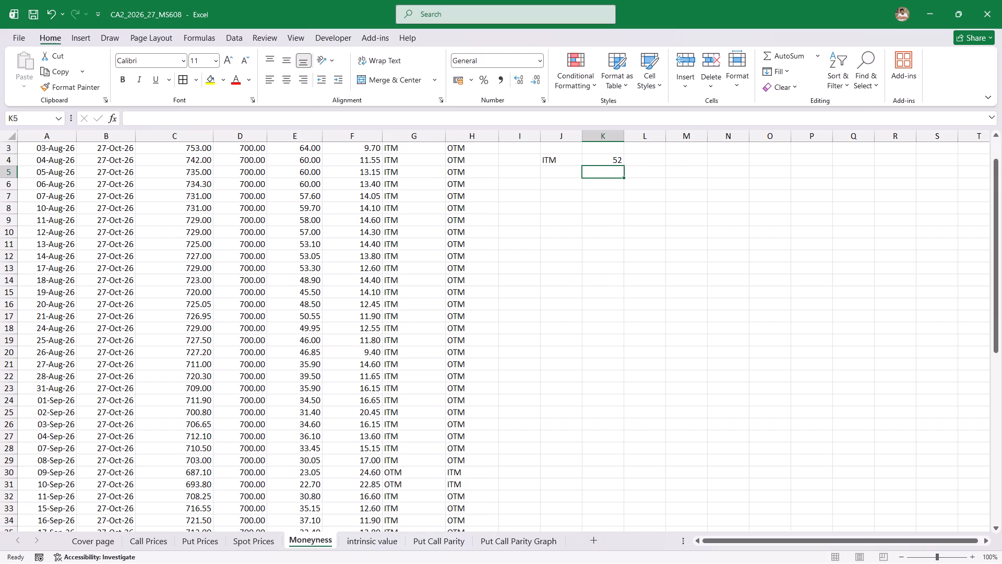
Label J5 as OTM, directly below the ITM label.
{"action": "key", "text": "Left"}
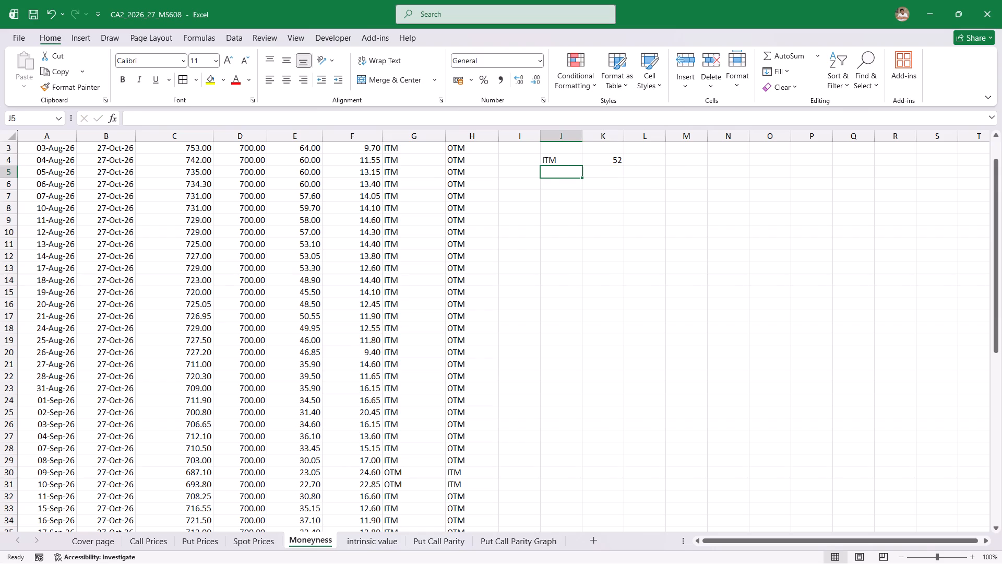
{"action": "type", "text": "OTM"}
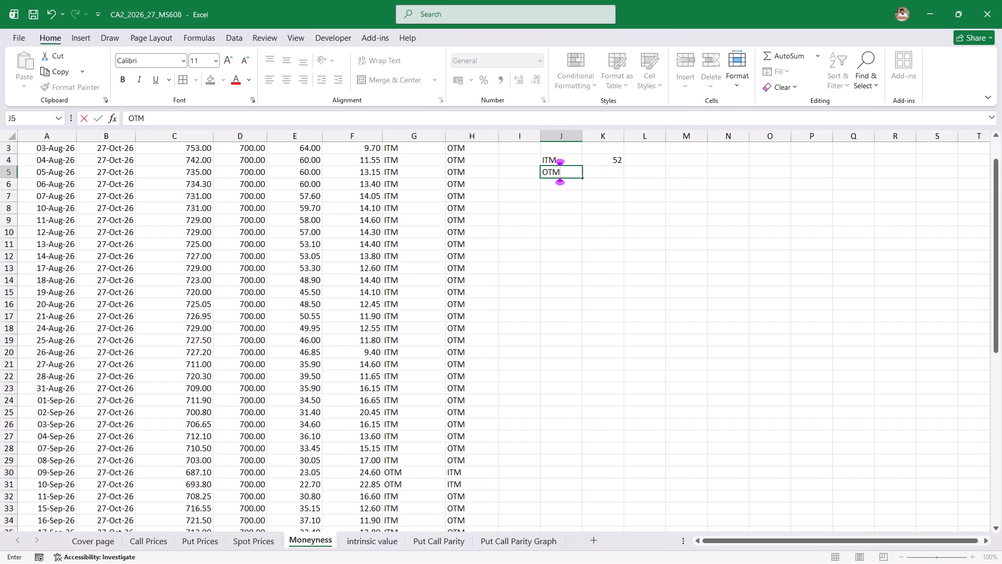
{"action": "key", "text": "Return"}
Enter a COUNTIF formula in K5 over the Moneyness of call range G3:G61, with J5 as the criterion.
{"action": "key", "text": "Right"}
{"action": "key", "text": "Up"}
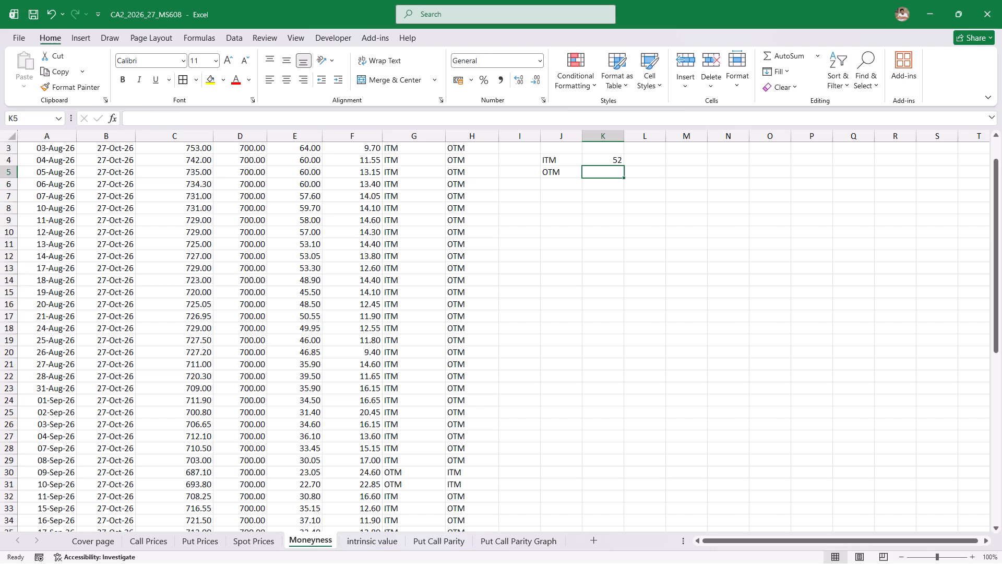
{"action": "key", "text": "plus"}
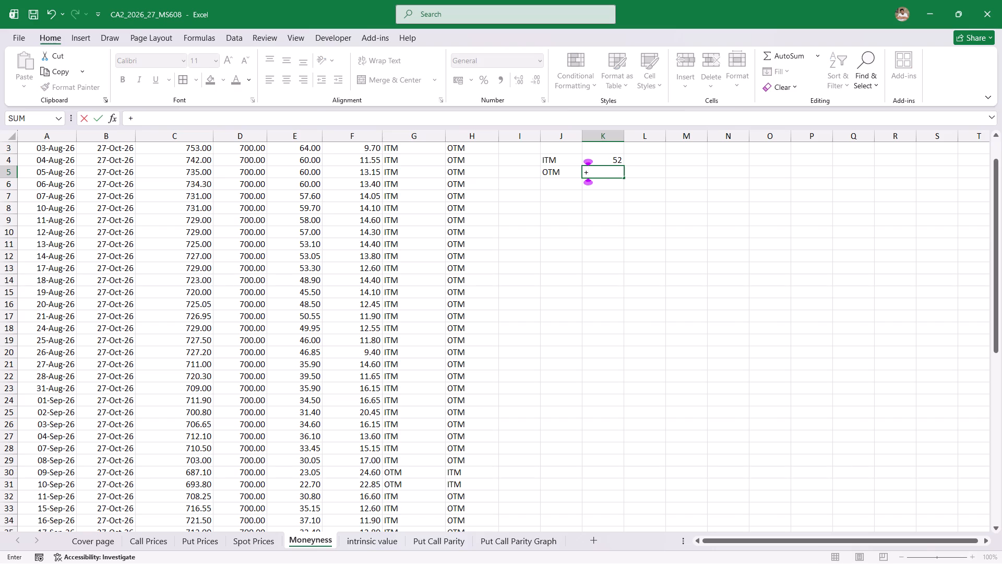
{"action": "type", "text": "count"}
{"action": "key", "text": "Down"}
{"action": "key", "text": "Down"}
{"action": "type", "text": "if"}
{"action": "key", "text": "Tab"}
{"action": "key", "text": "Left"}
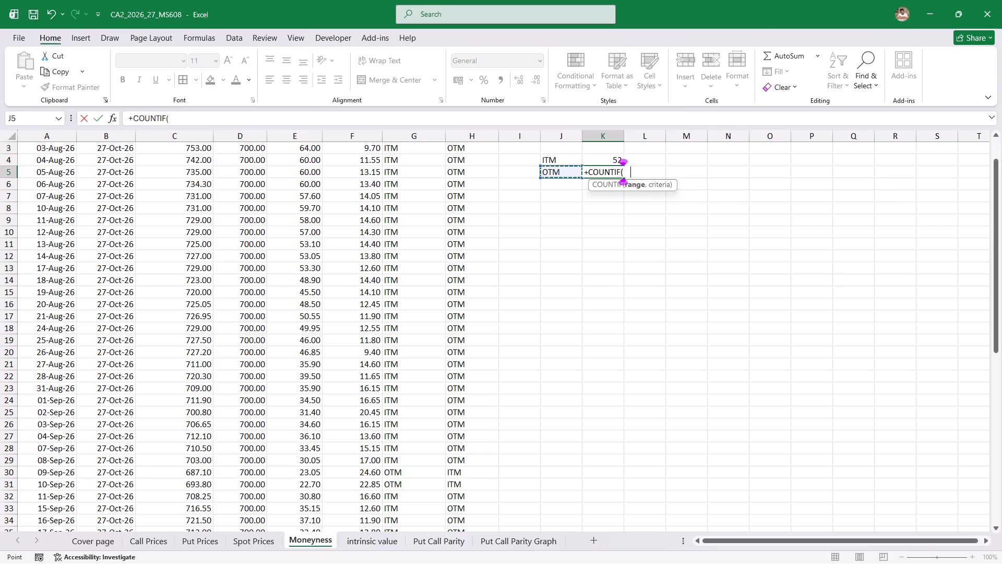
{"action": "key", "text": "Left"}
{"action": "key", "text": "Left"}
{"action": "key", "text": "Left"}
{"action": "key", "text": "Left"}
{"action": "key", "text": "Right"}
{"action": "key", "text": "Up"}
{"action": "key", "text": "Up"}
{"action": "key", "text": "Up"}
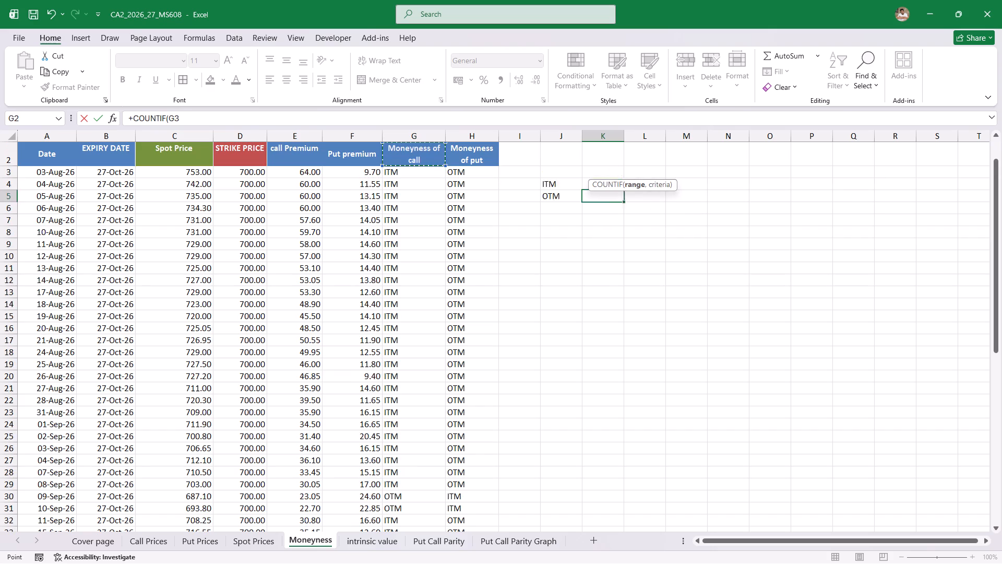
{"action": "key", "text": "Up"}
{"action": "key", "text": "Down"}
{"action": "key", "text": "Down"}
{"action": "key", "text": "shift+Down"}
{"action": "key", "text": "ctrl+shift+Down"}
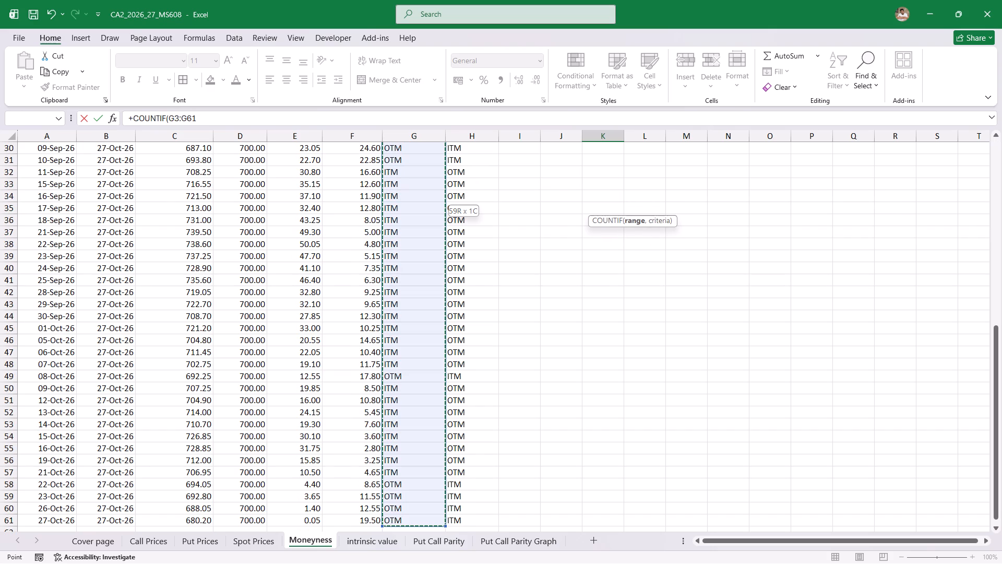
{"action": "key", "text": "comma"}
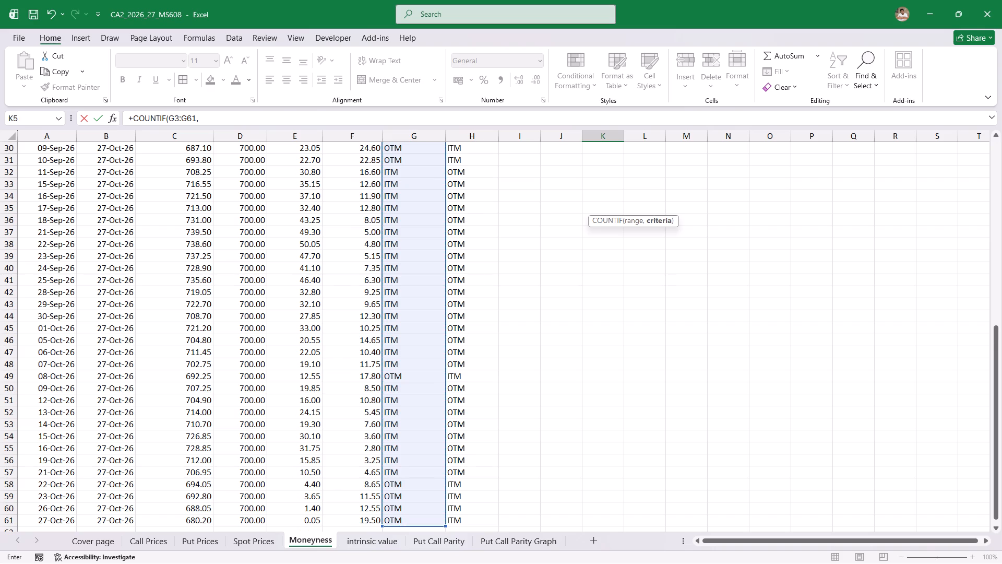
{"action": "key", "text": "Left"}
{"action": "key", "text": "Return"}
{"action": "key", "text": "Up"}
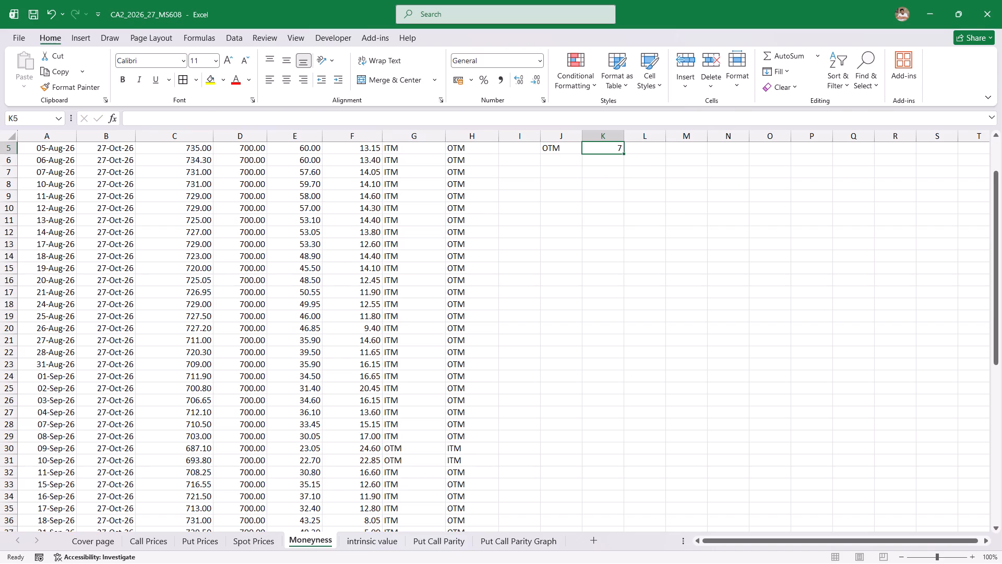
{"action": "key", "text": "Up"}
{"action": "key", "text": "Up"}
{"action": "key", "text": "Down"}
{"action": "key", "text": "Down"}
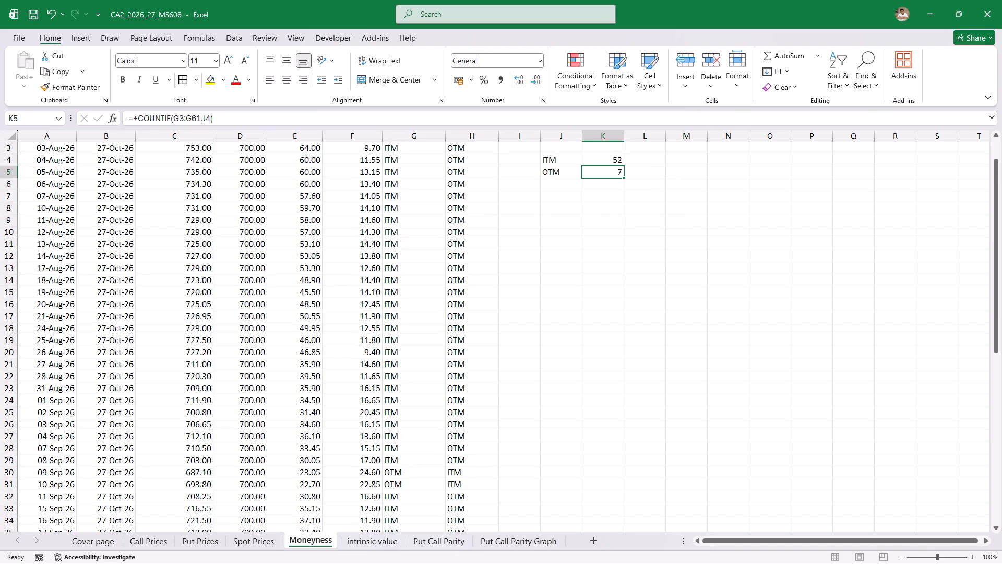
{"action": "key", "text": "Up"}
{"action": "key", "text": "Down"}
Label J6 as ATM, directly below the OTM label.
{"action": "key", "text": "Down"}
{"action": "key", "text": "Left"}
{"action": "type", "text": "ATM"}
{"action": "key", "text": "Return"}
Enter a COUNTIF formula in K6 over the Moneyness of call range G3:G61, with J6 as the criterion.
{"action": "key", "text": "Right"}
{"action": "key", "text": "Up"}
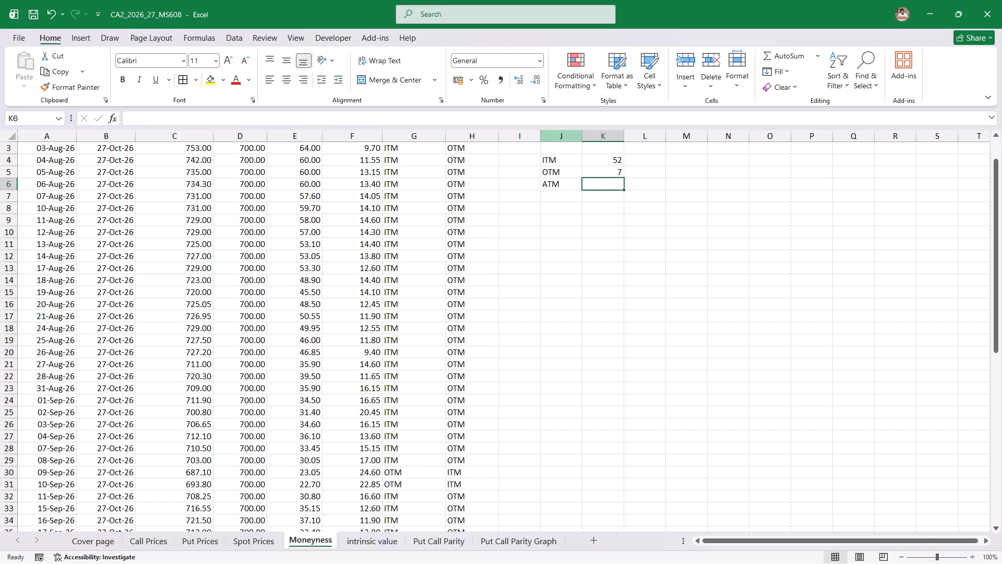
{"action": "key", "text": "plus"}
{"action": "type", "text": "count"}
{"action": "key", "text": "Down"}
{"action": "key", "text": "Down"}
{"action": "key", "text": "Down"}
{"action": "key", "text": "Tab"}
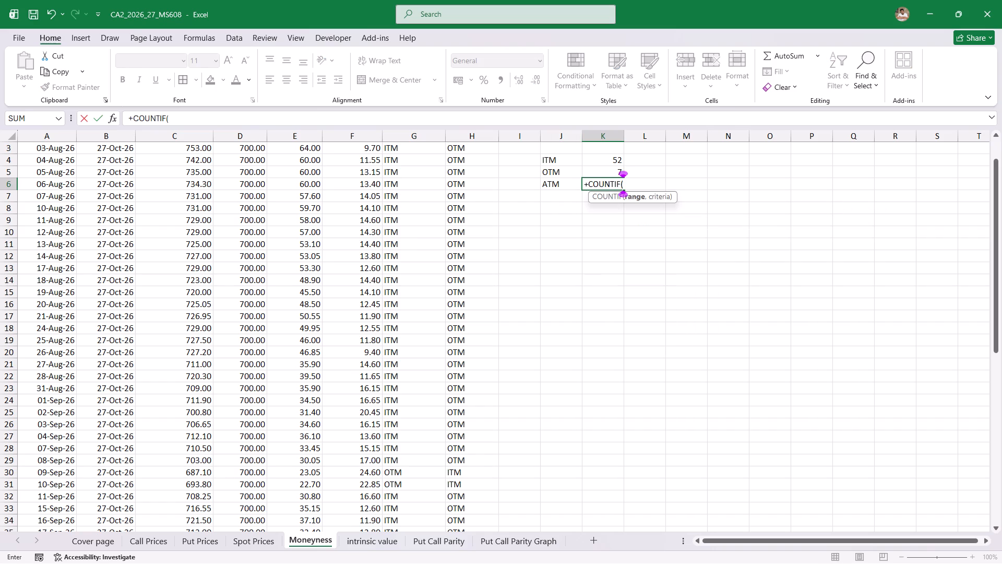
{"action": "key", "text": "Left"}
{"action": "key", "text": "Left"}
{"action": "key", "text": "Left"}
{"action": "key", "text": "Left"}
{"action": "key", "text": "Up"}
{"action": "key", "text": "Up"}
{"action": "key", "text": "Up"}
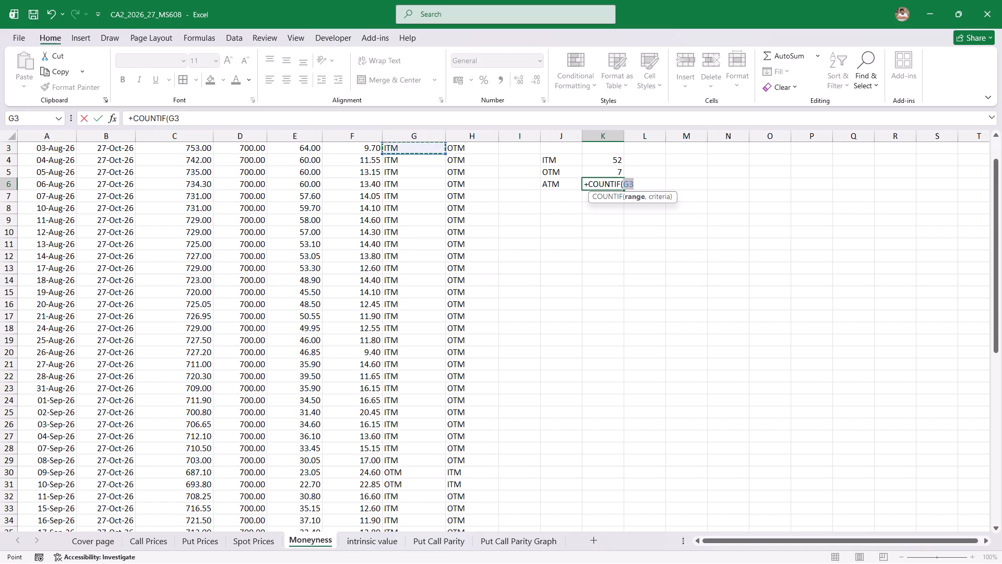
{"action": "key", "text": "Up"}
{"action": "key", "text": "Up"}
{"action": "key", "text": "Down"}
{"action": "key", "text": "Down"}
{"action": "key", "text": "shift+Down"}
{"action": "key", "text": "ctrl+shift+Down"}
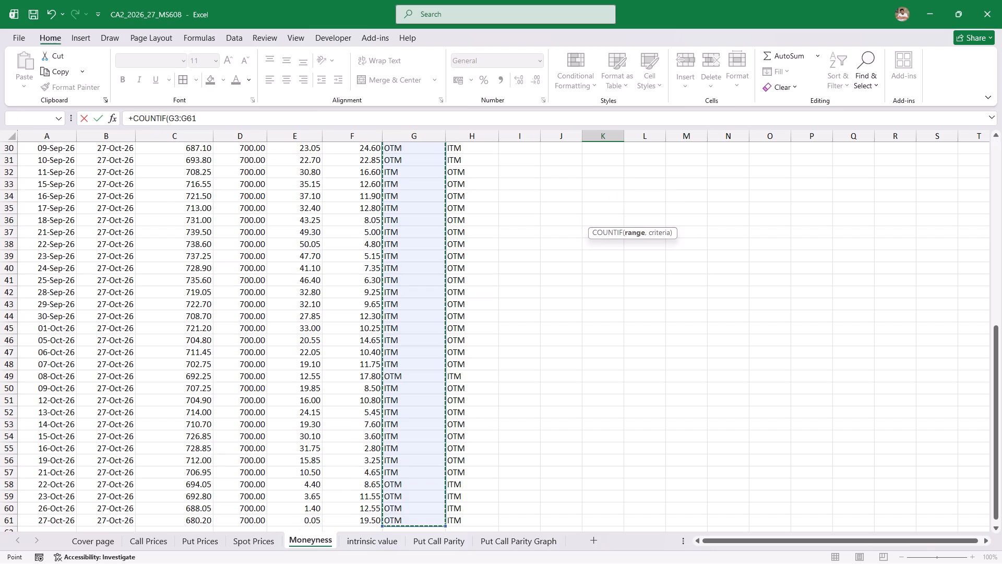
{"action": "key", "text": "comma"}
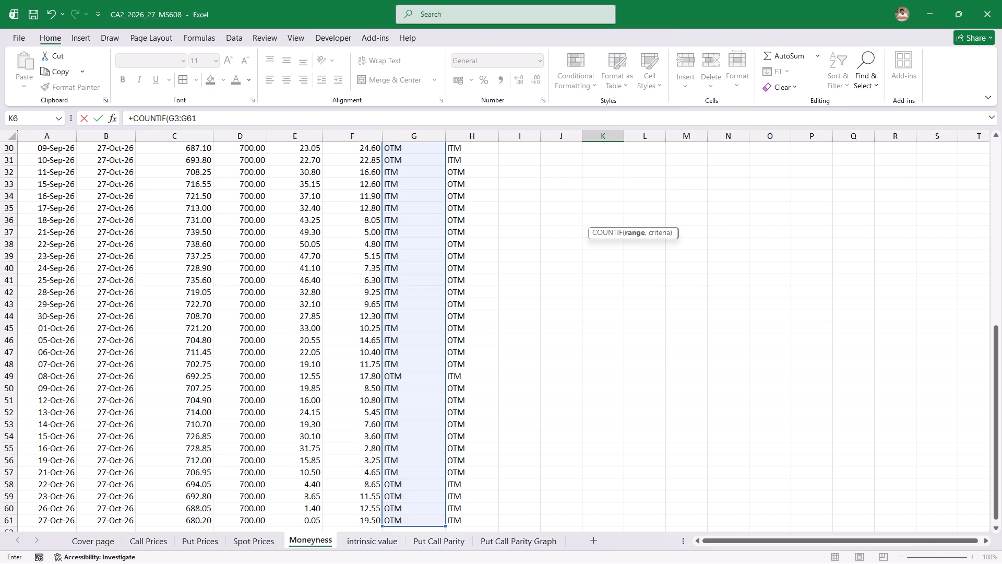
{"action": "key", "text": "Left"}
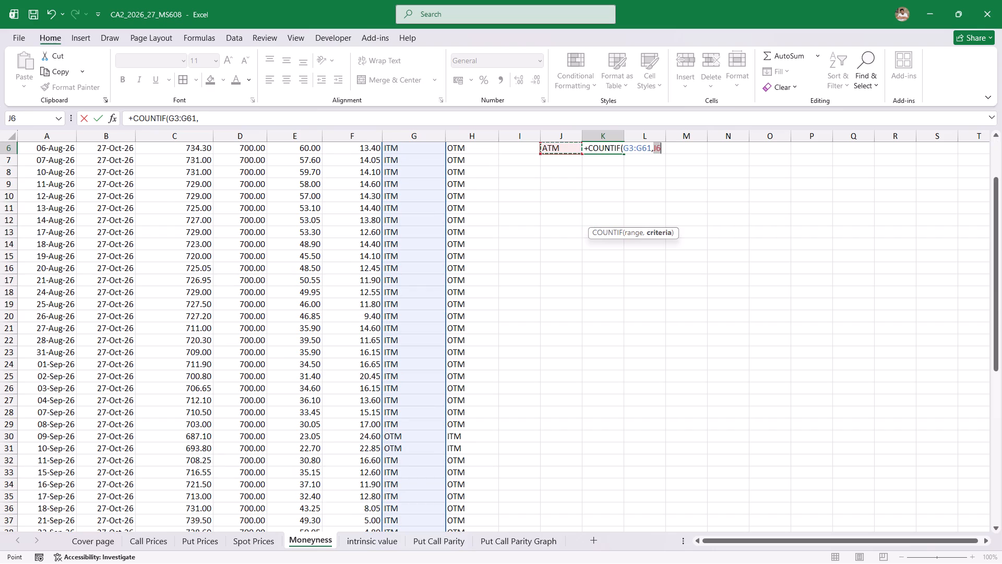
{"action": "key", "text": "Return"}
Merge and center J3:K3 above the ITM, OTM and ATM counts as a title cell.
{"action": "key", "text": "Up"}
{"action": "key", "text": "Up"}
{"action": "key", "text": "Up"}
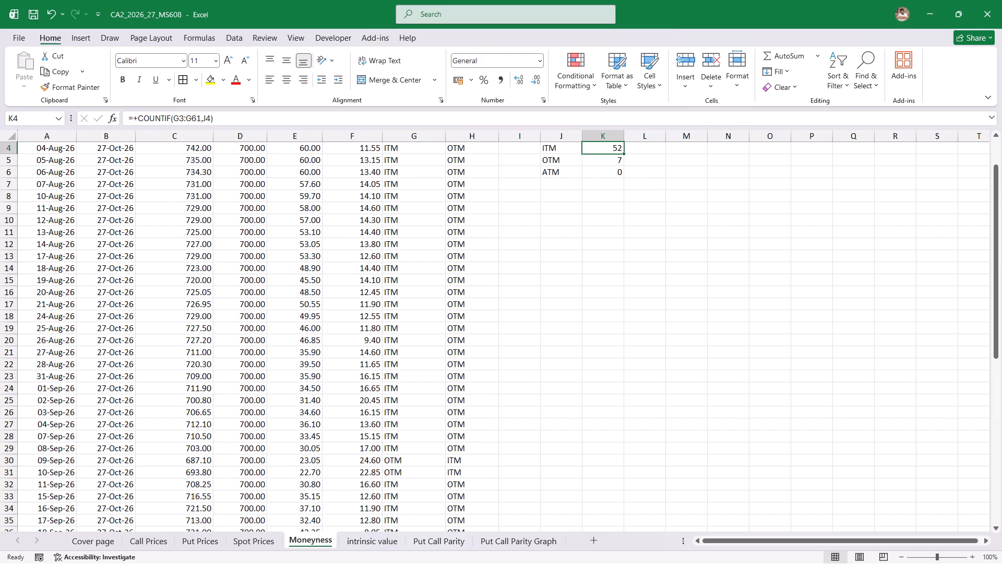
{"action": "key", "text": "Up"}
{"action": "key", "text": "Left"}
{"action": "key", "text": "Up"}
{"action": "key", "text": "Down"}
{"action": "key", "text": "shift+Right"}
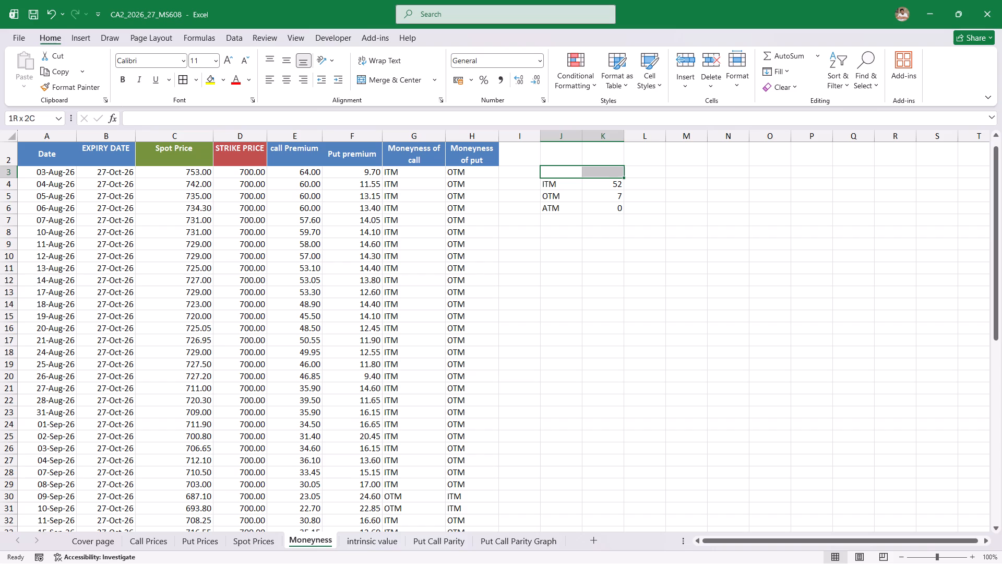
{"action": "key", "text": "alt+h"}
{"action": "type", "text": "mc"}
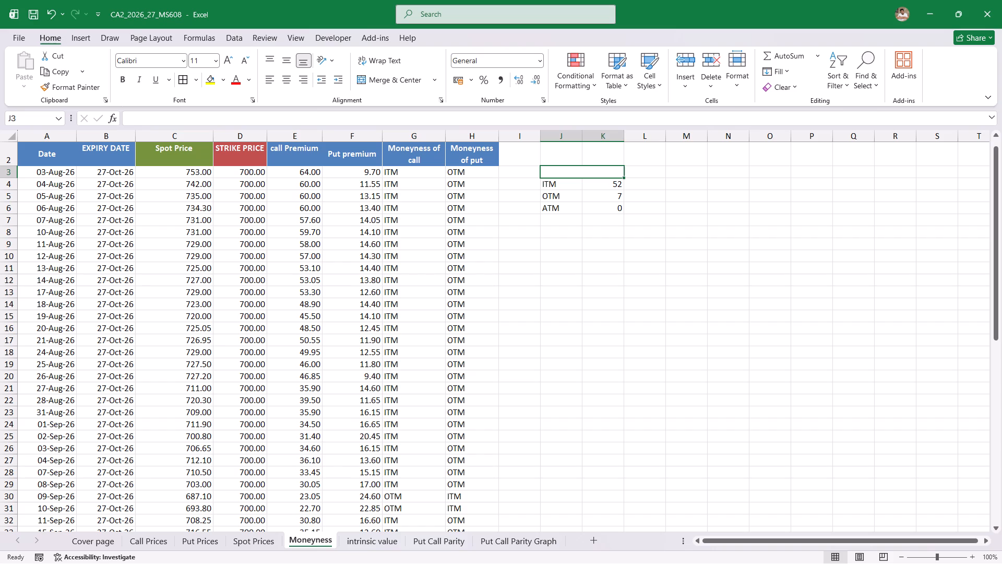
Enter "Count of" as the title text in the merged cell J3:K3.
{"action": "type", "text": "Count"}
{"action": "key", "text": "space"}
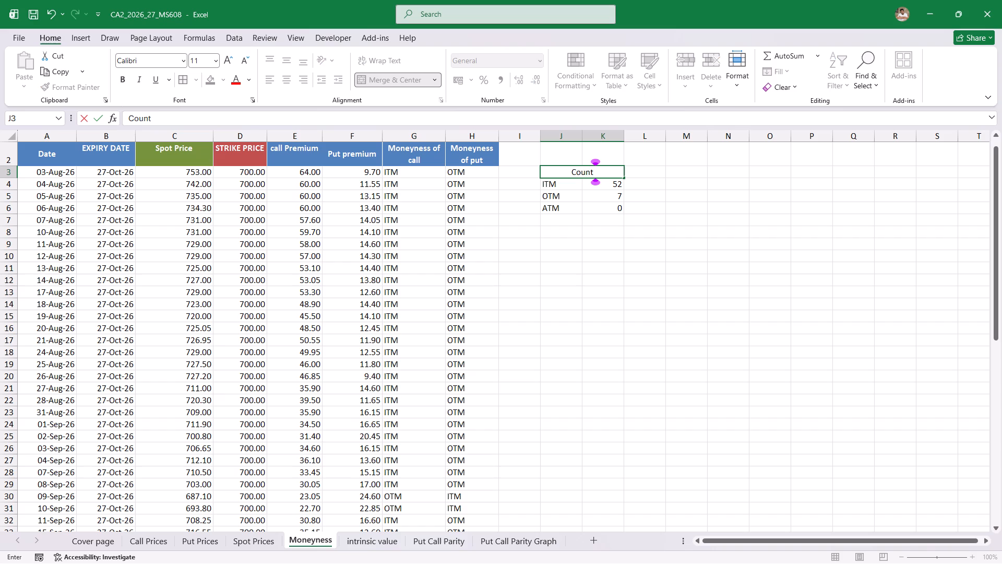
{"action": "type", "text": "of"}
{"action": "key", "text": "space"}
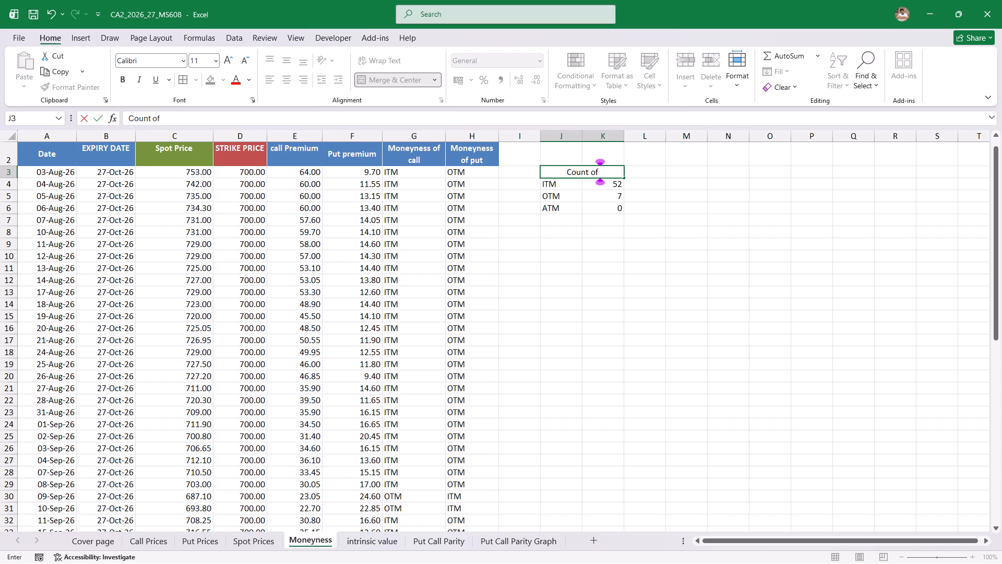
Complete the merged J3:K3 title as "Count of Moneyness of call", reusing the header text from G2.
{"action": "double_click", "coordinate": [424, 160]}
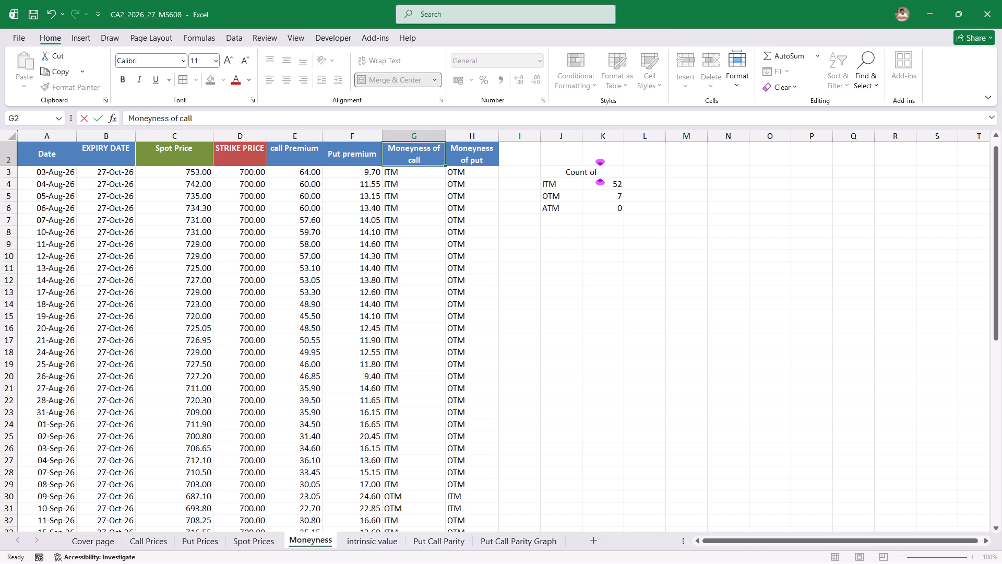
{"action": "left_click_drag", "start_coordinate": [424, 160], "coordinate": [366, 145]}
{"action": "key", "text": "ctrl+c"}
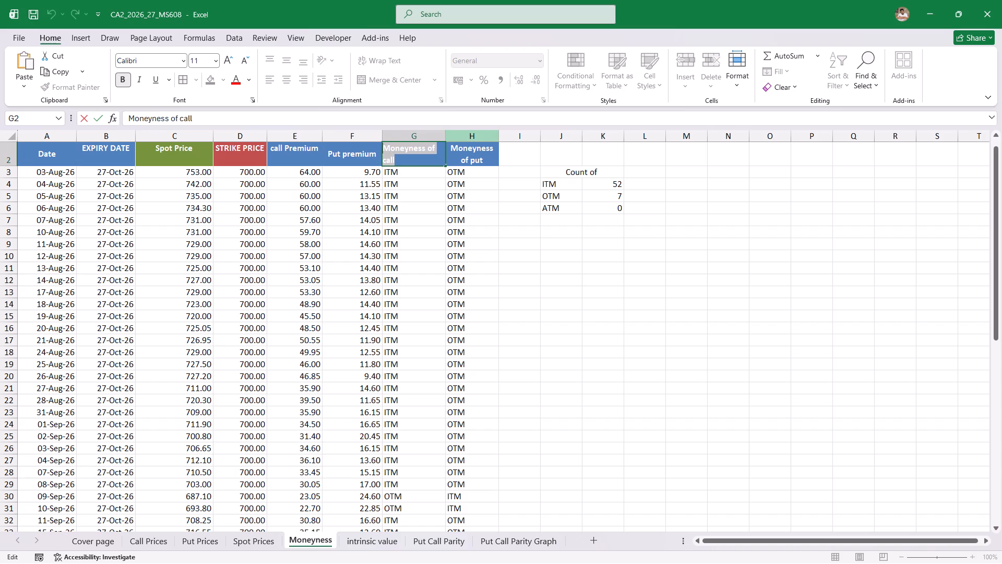
{"action": "double_click", "coordinate": [603, 171]}
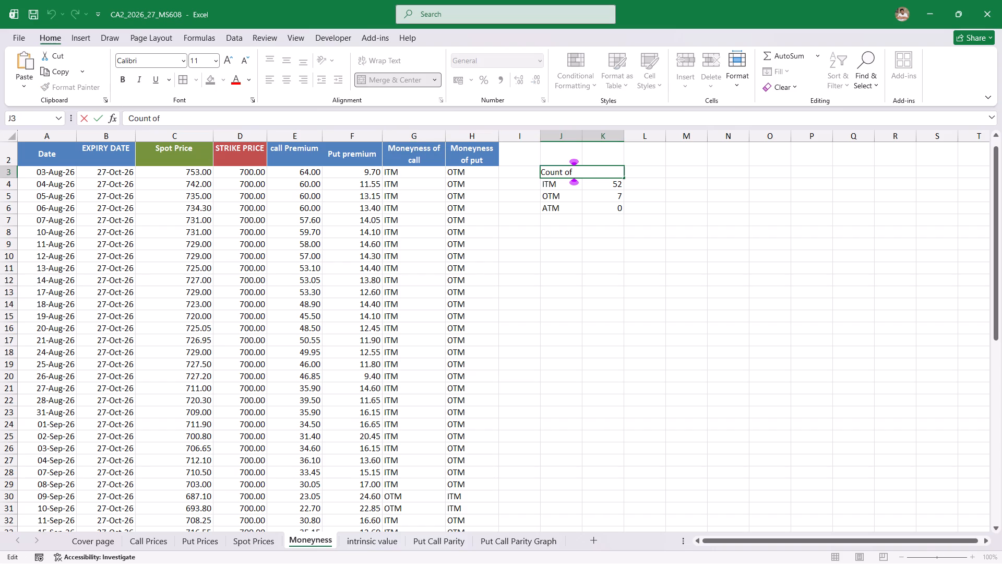
{"action": "key", "text": "ctrl+v"}
{"action": "key", "text": "Return"}
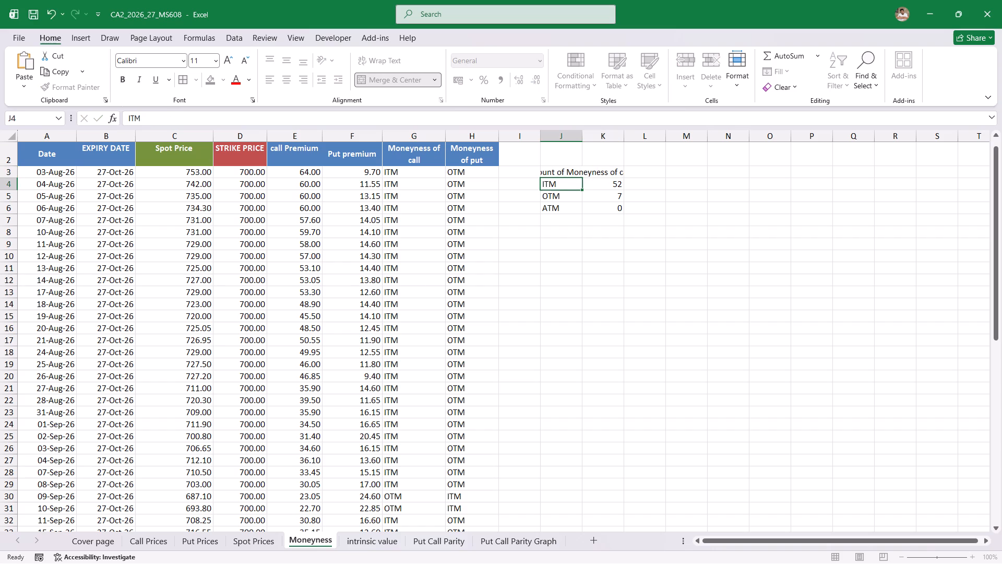
Widen column K enough to fit the full title of the call count table.
{"action": "left_click_drag", "start_coordinate": [624, 135], "coordinate": [655, 139]}
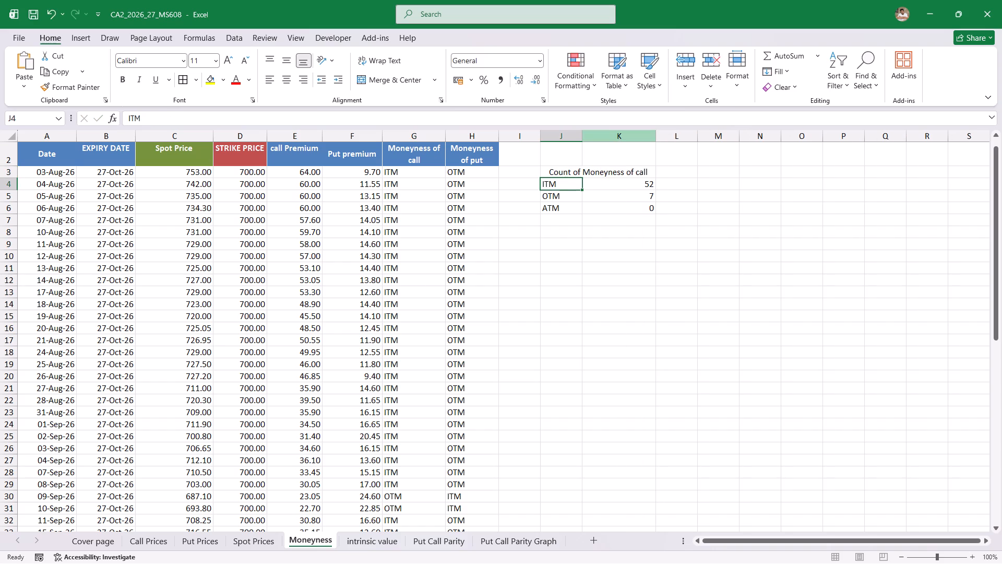
Apply all borders to the call count table in J3:K6.
{"action": "left_click_drag", "start_coordinate": [564, 172], "coordinate": [603, 202]}
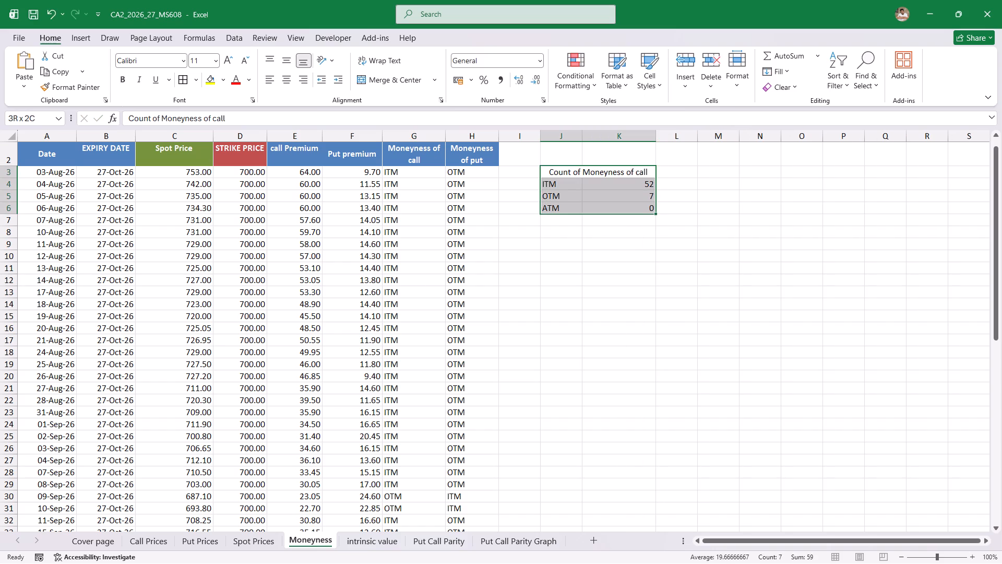
{"action": "left_click_drag", "start_coordinate": [603, 202], "coordinate": [603, 204]}
{"action": "key", "text": "alt+h"}
{"action": "type", "text": "ba"}
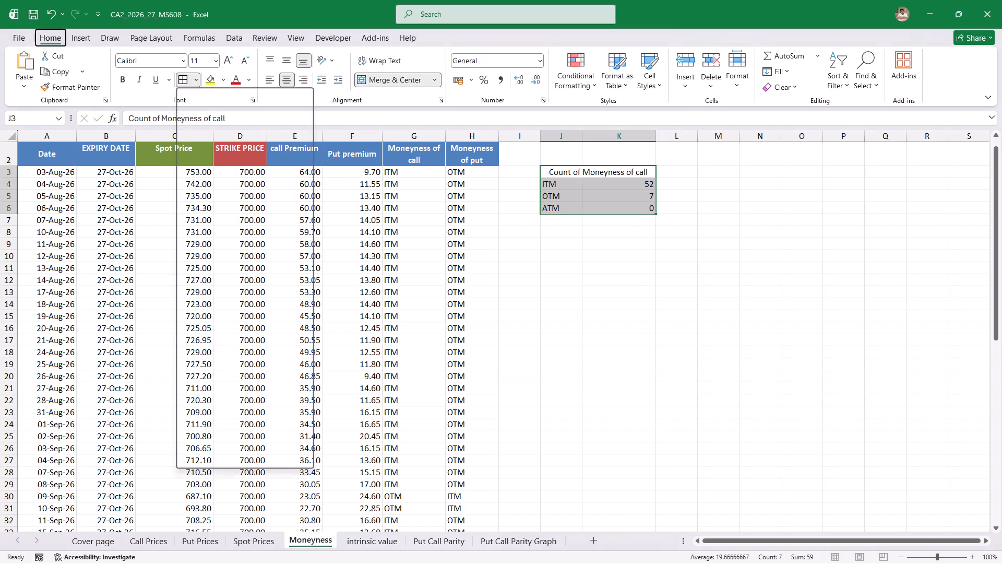
Make the call count table's title in J3 bold.
{"action": "key", "text": "Up"}
{"action": "key", "text": "Down"}
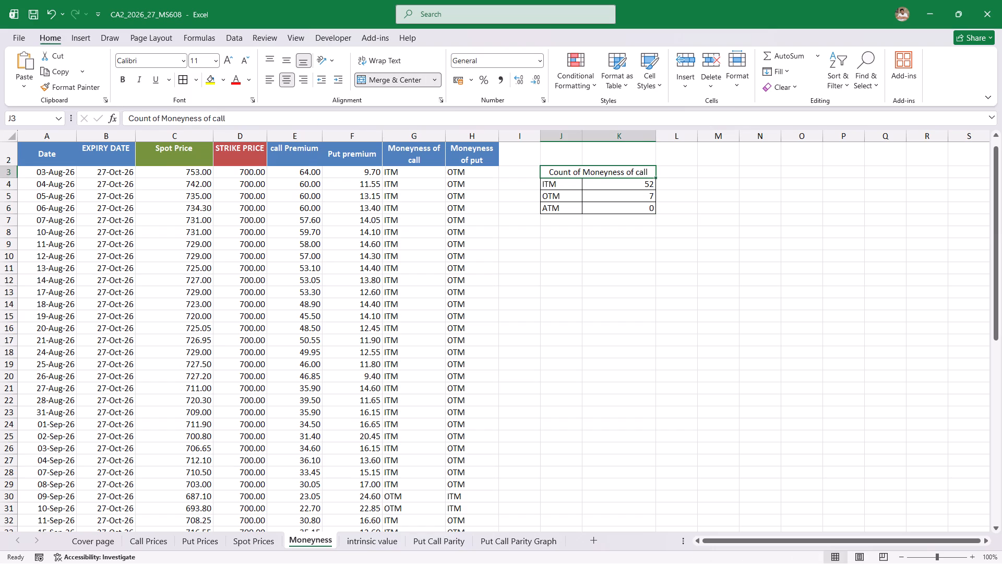
{"action": "key", "text": "ctrl+b"}
Copy the call count table J3:K6 and paste the duplicate starting at M3.
{"action": "key", "text": "Right"}
{"action": "key", "text": "Right"}
{"action": "key", "text": "Left"}
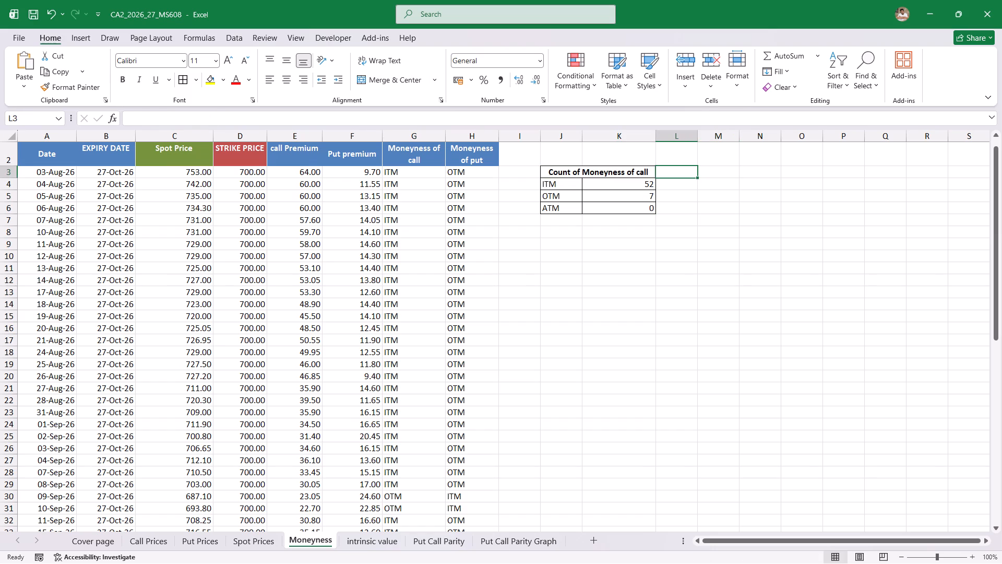
{"action": "key", "text": "Right"}
{"action": "key", "text": "Left"}
{"action": "key", "text": "Left"}
{"action": "key", "text": "shift+Down"}
{"action": "key", "text": "shift+Down"}
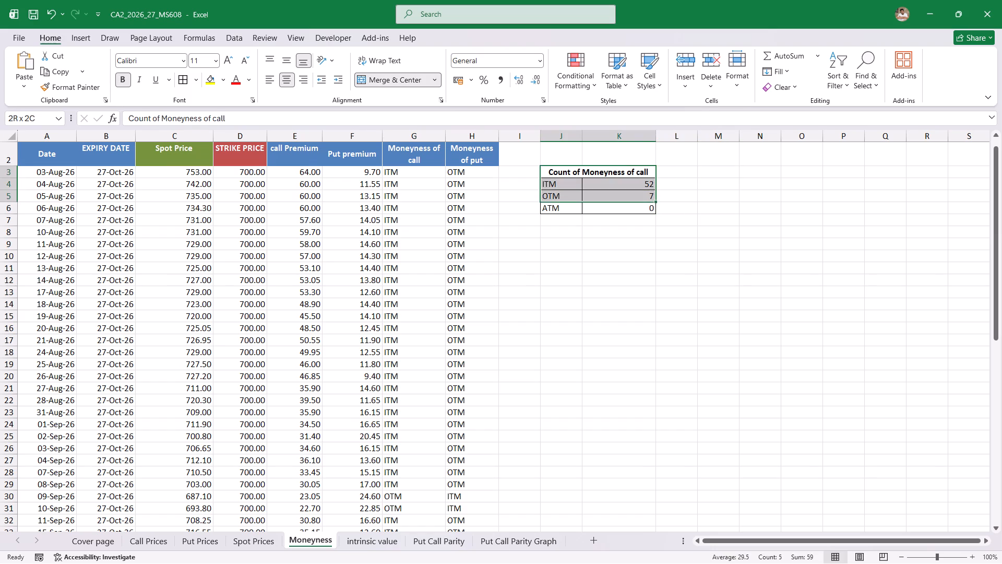
{"action": "key", "text": "shift+Down"}
{"action": "key", "text": "ctrl+c"}
{"action": "key", "text": "Right"}
{"action": "key", "text": "Right"}
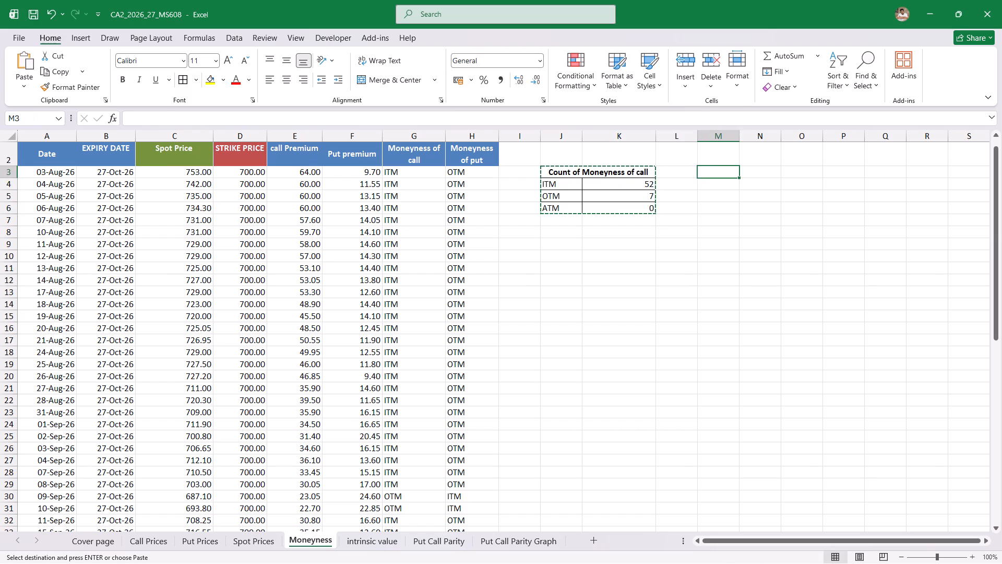
{"action": "key", "text": "ctrl+v"}
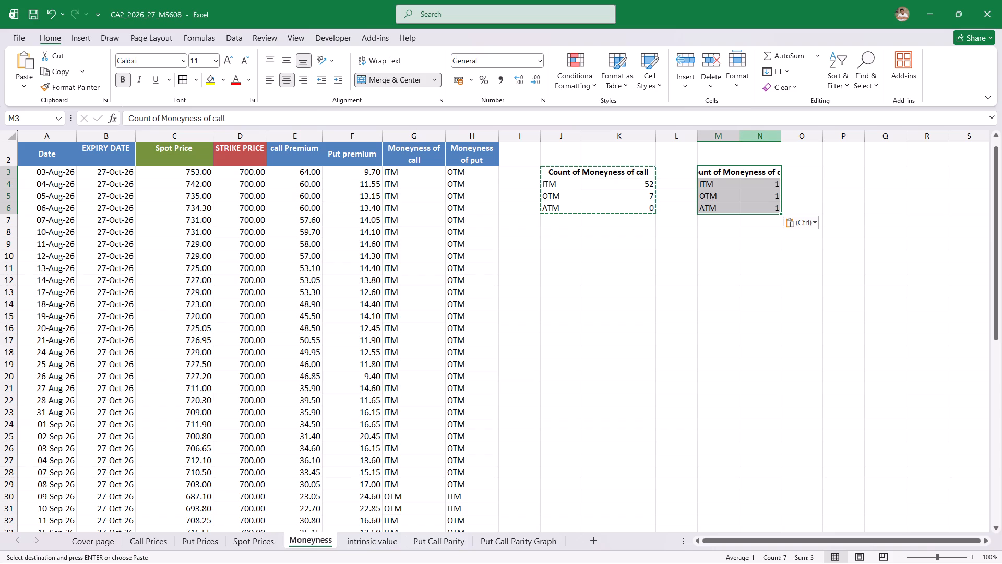
Widen column M enough to fit the full title of the duplicated table.
{"action": "left_click_drag", "start_coordinate": [739, 135], "coordinate": [761, 135]}
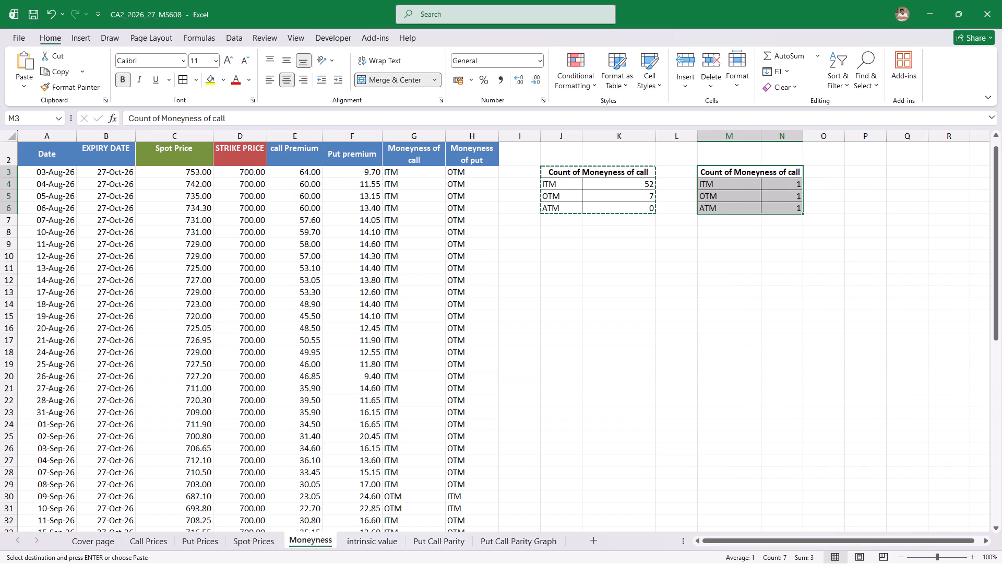
Change the duplicated table's title in M3 to "Count of Moneyness of Put".
{"action": "double_click", "coordinate": [792, 172]}
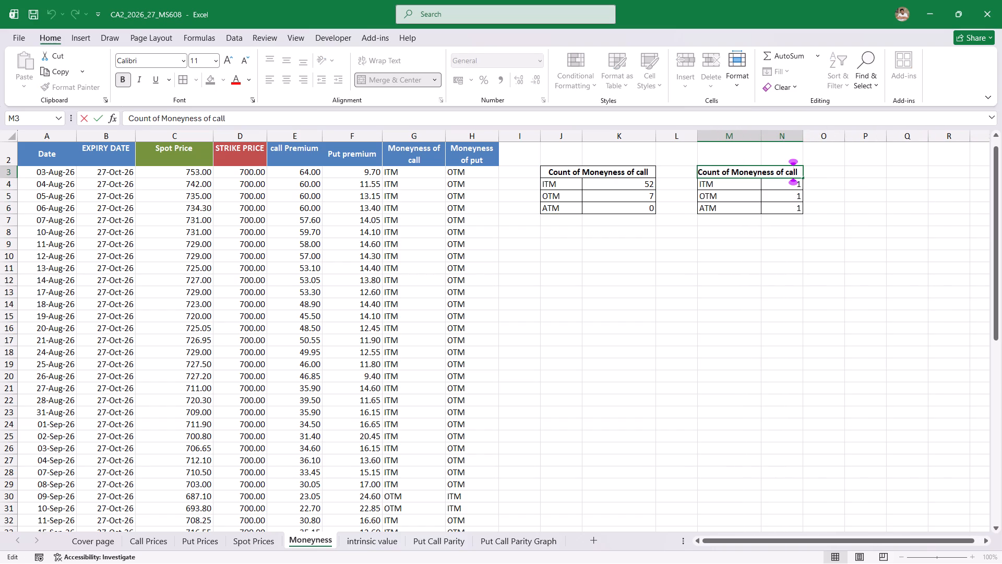
{"action": "left_click_drag", "start_coordinate": [788, 172], "coordinate": [798, 172]}
{"action": "key", "text": "BackSpace"}
{"action": "key", "text": "BackSpace"}
{"action": "type", "text": "Put"}
{"action": "key", "text": "Return"}
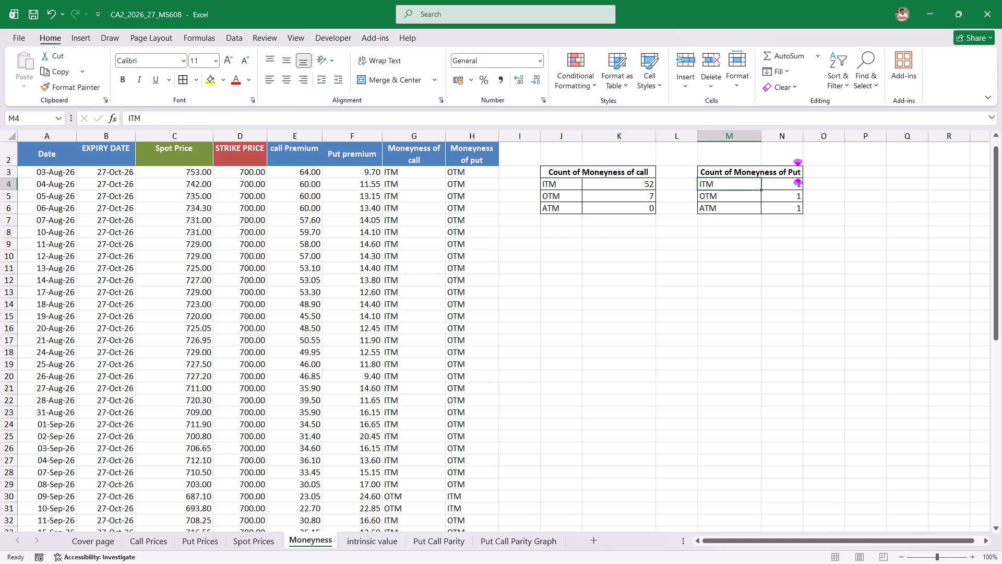
Enter a COUNTIF formula in N4 over the Moneyness of put range H3:H61, with M4 as the criterion.
{"action": "key", "text": "Right"}
{"action": "type", "text": "+count"}
{"action": "key", "text": "Down"}
{"action": "key", "text": "Down"}
{"action": "key", "text": "Down"}
{"action": "key", "text": "Tab"}
{"action": "key", "text": "Left"}
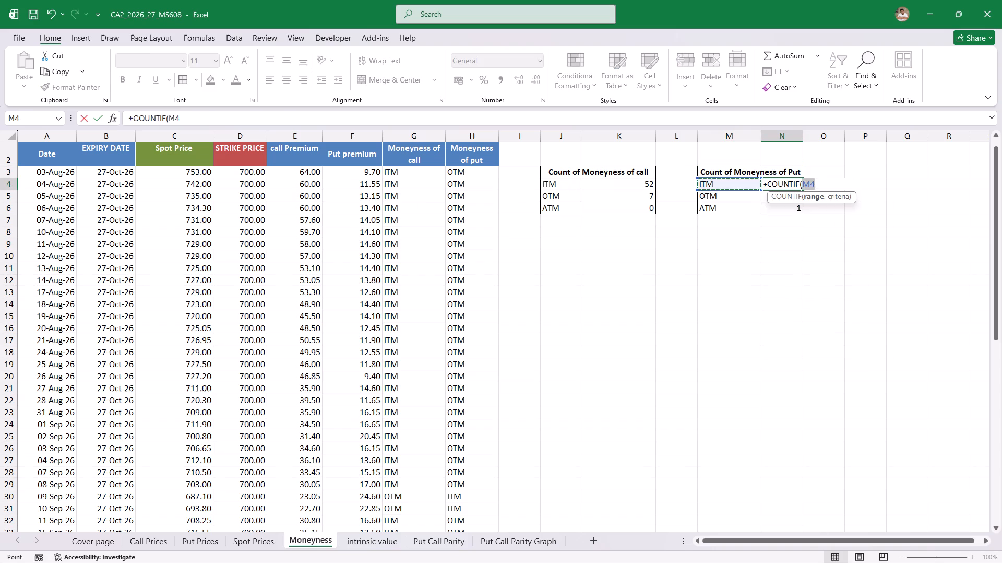
{"action": "key", "text": "Left"}
{"action": "key", "text": "Left"}
{"action": "key", "text": "Left"}
{"action": "key", "text": "Left"}
{"action": "key", "text": "Left"}
{"action": "key", "text": "Up"}
{"action": "key", "text": "shift+Down"}
{"action": "key", "text": "ctrl+shift+Down"}
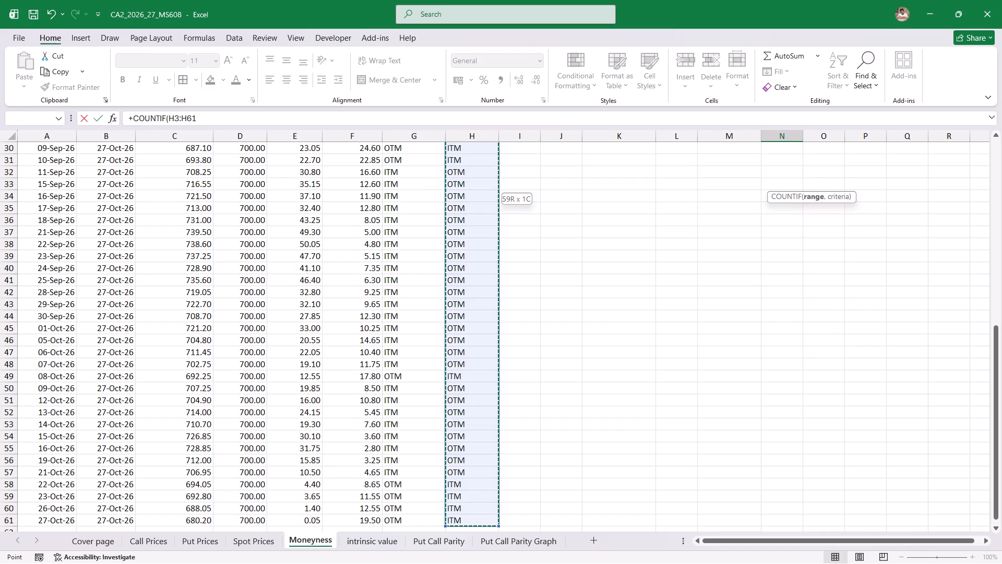
{"action": "key", "text": "comma"}
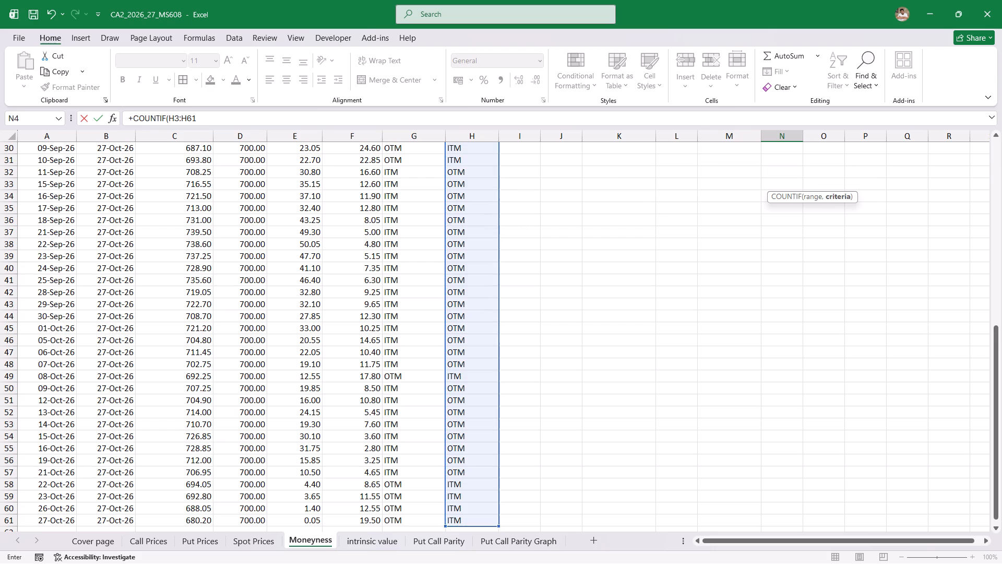
{"action": "key", "text": "Left"}
{"action": "key", "text": "Return"}
Enter a COUNTIF formula in N5 over the Moneyness of put range H3:H61, with M5 as the criterion.
{"action": "type", "text": "+6+"}
{"action": "key", "text": "BackSpace"}
{"action": "key", "text": "BackSpace"}
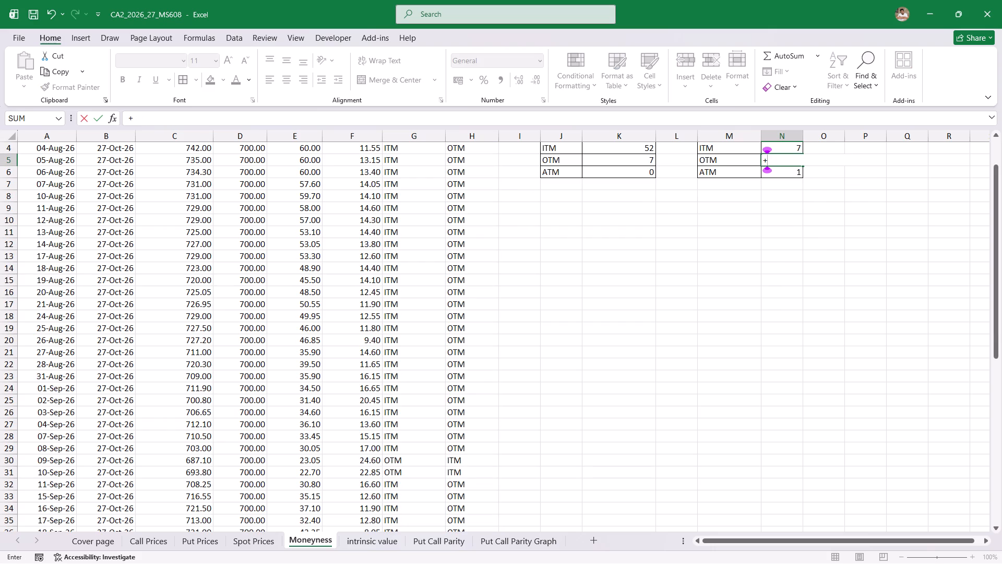
{"action": "type", "text": "count"}
{"action": "key", "text": "Down"}
{"action": "key", "text": "Down"}
{"action": "key", "text": "Down"}
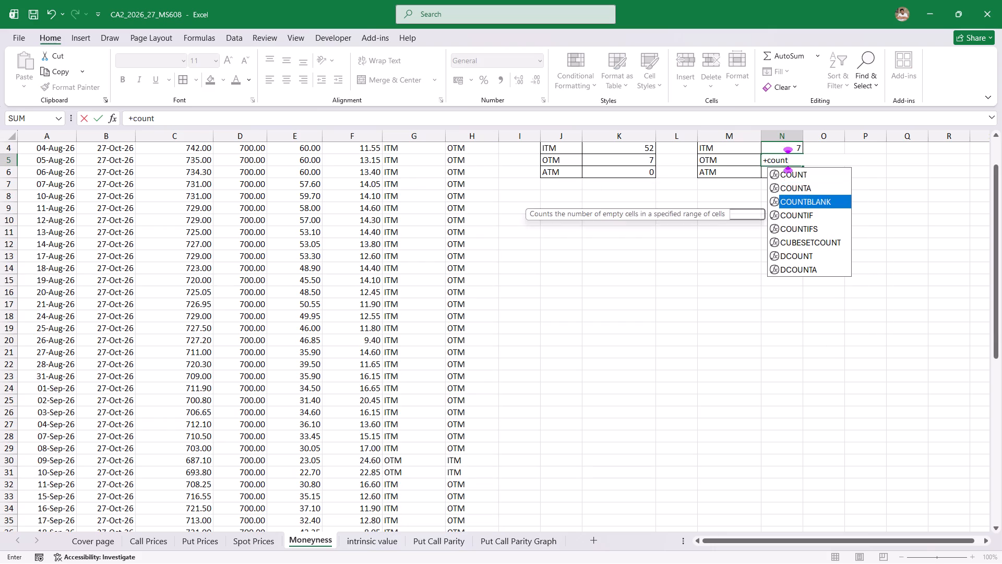
{"action": "key", "text": "Tab"}
{"action": "key", "text": "Left"}
{"action": "key", "text": "Left"}
{"action": "key", "text": "Left"}
{"action": "key", "text": "Left"}
{"action": "key", "text": "Left"}
{"action": "key", "text": "Left"}
{"action": "key", "text": "Up"}
{"action": "key", "text": "Up"}
{"action": "key", "text": "Up"}
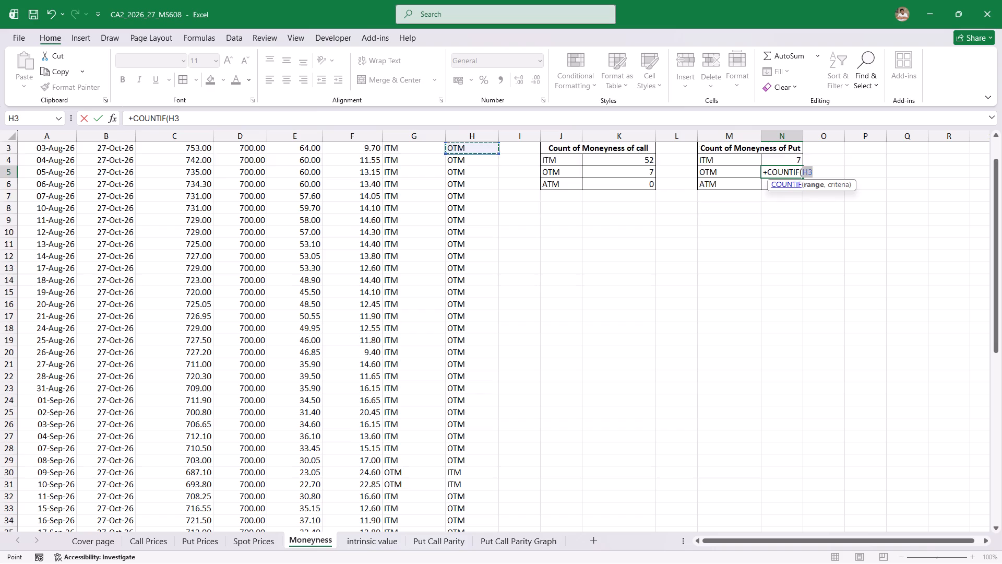
{"action": "key", "text": "Down"}
{"action": "key", "text": "shift+Down"}
{"action": "key", "text": "ctrl+shift+Down"}
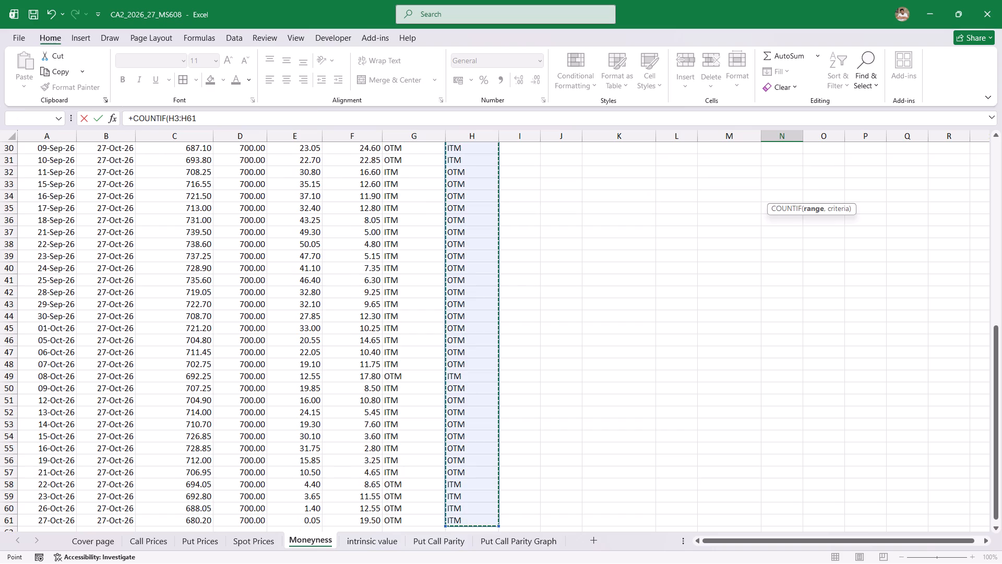
{"action": "key", "text": "Return"}
{"action": "key", "text": "Return"}
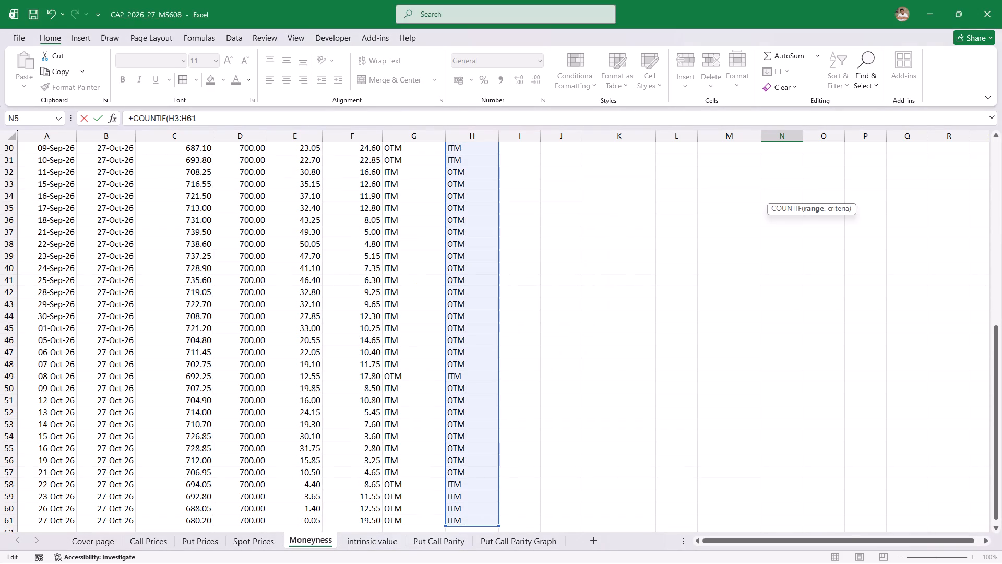
{"action": "left_click", "coordinate": [283, 118]}
{"action": "key", "text": "comma"}
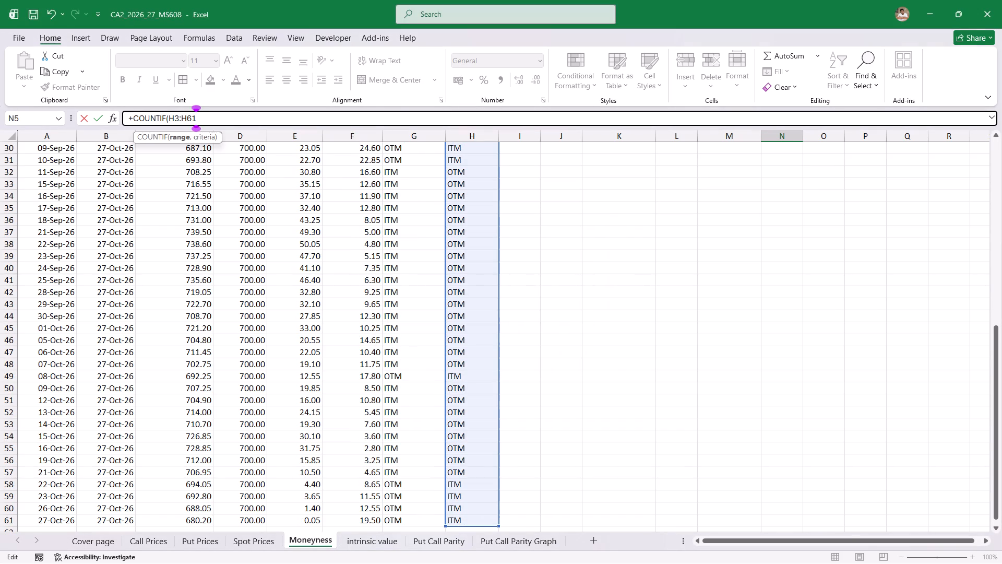
{"action": "scroll", "coordinate": [575, 238], "scroll_direction": "up", "scroll_amount": 6}
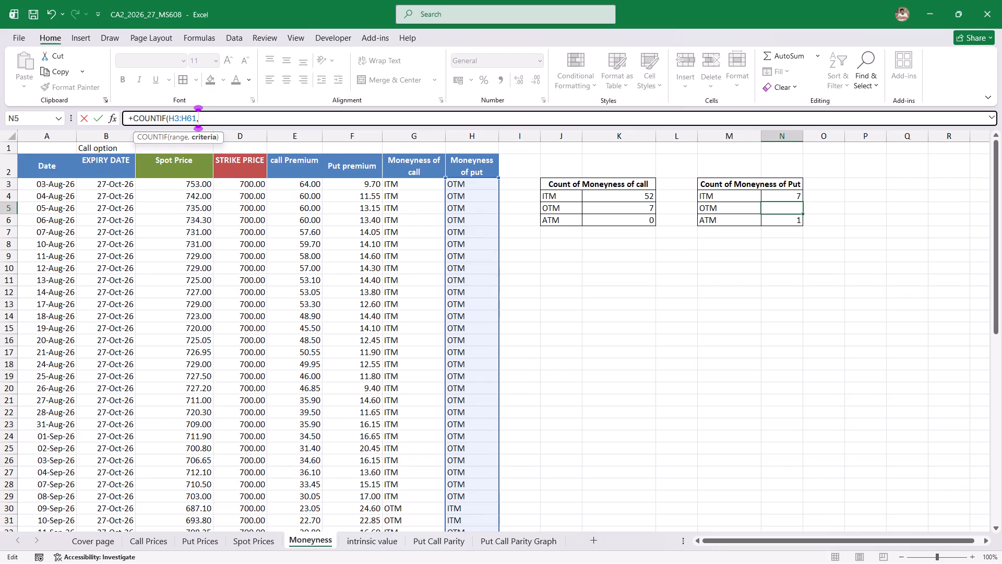
{"action": "left_click", "coordinate": [728, 213]}
{"action": "key", "text": "Return"}
Enter a COUNTIF formula in N6 over the Moneyness of put range H3:H61, with M6 as the criterion.
{"action": "key", "text": "Down"}
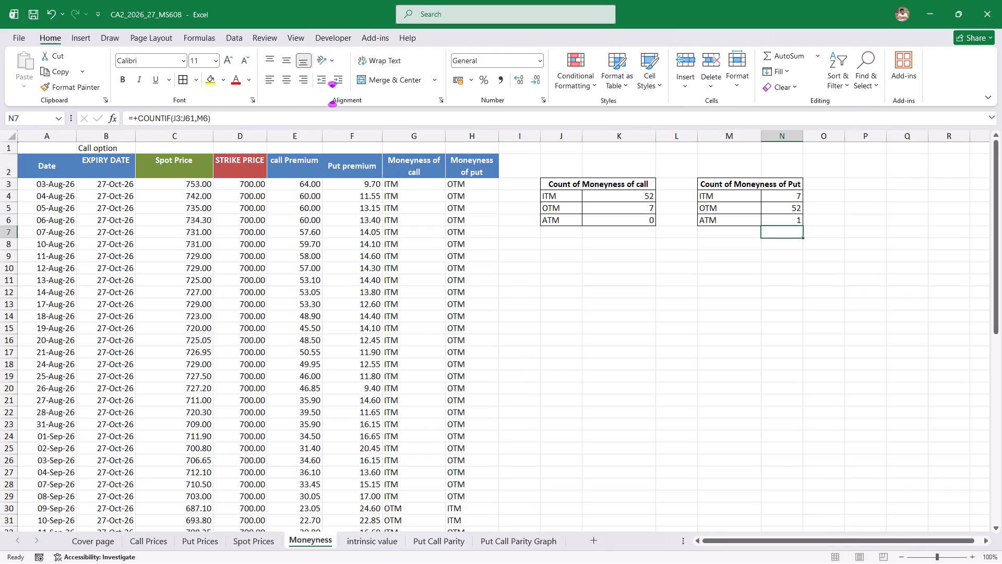
{"action": "key", "text": "Up"}
{"action": "key", "text": "plus"}
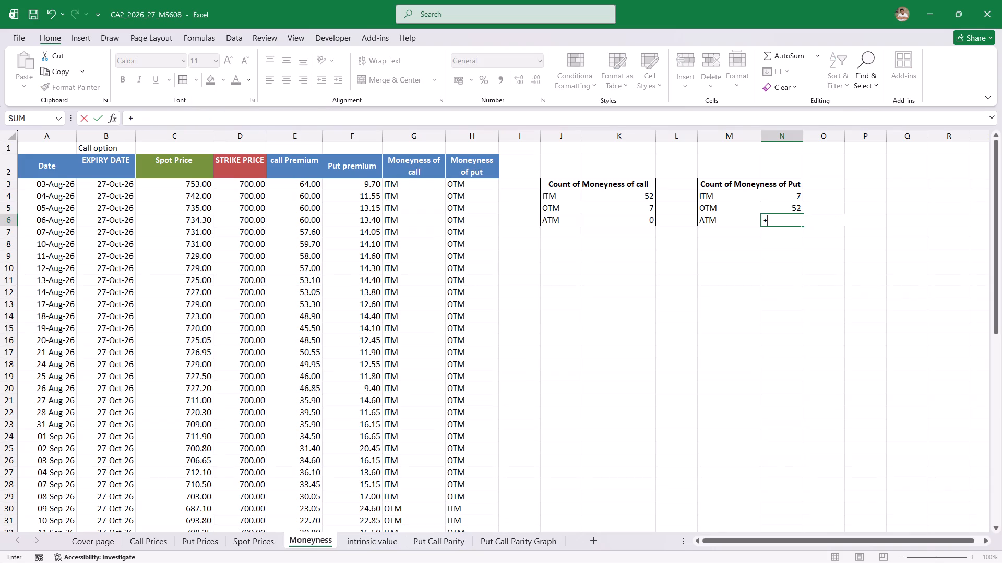
{"action": "type", "text": "count"}
{"action": "key", "text": "Down"}
{"action": "key", "text": "Down"}
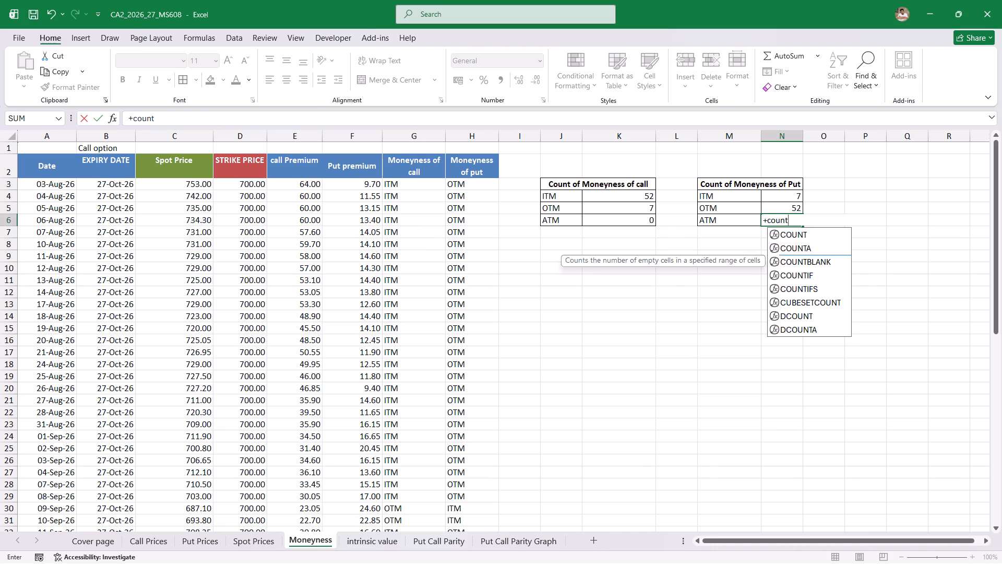
{"action": "key", "text": "Down"}
{"action": "key", "text": "Tab"}
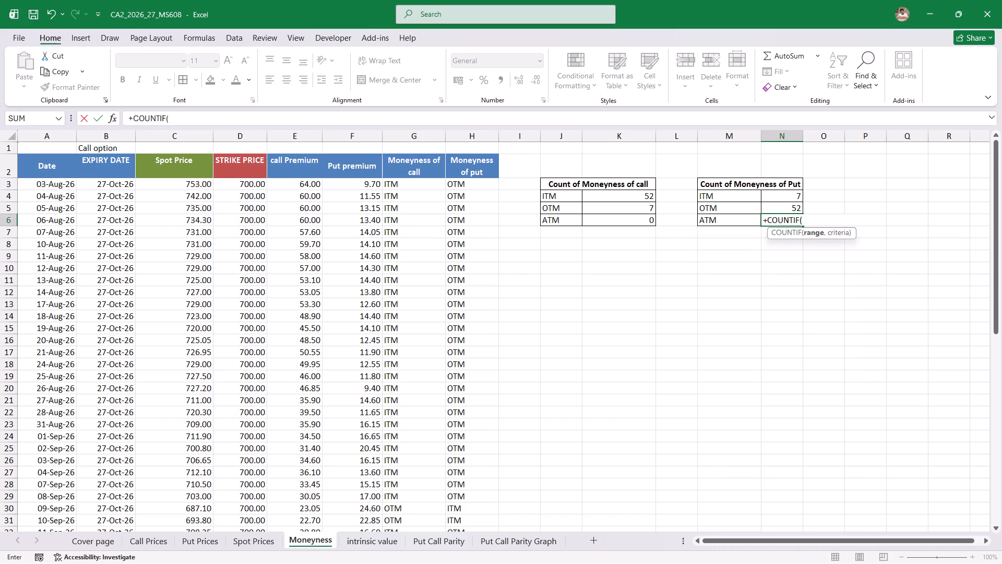
{"action": "key", "text": "Left"}
{"action": "key", "text": "Left"}
{"action": "key", "text": "Left"}
{"action": "key", "text": "Left"}
{"action": "key", "text": "Left"}
{"action": "key", "text": "Left"}
{"action": "key", "text": "Up"}
{"action": "key", "text": "Up"}
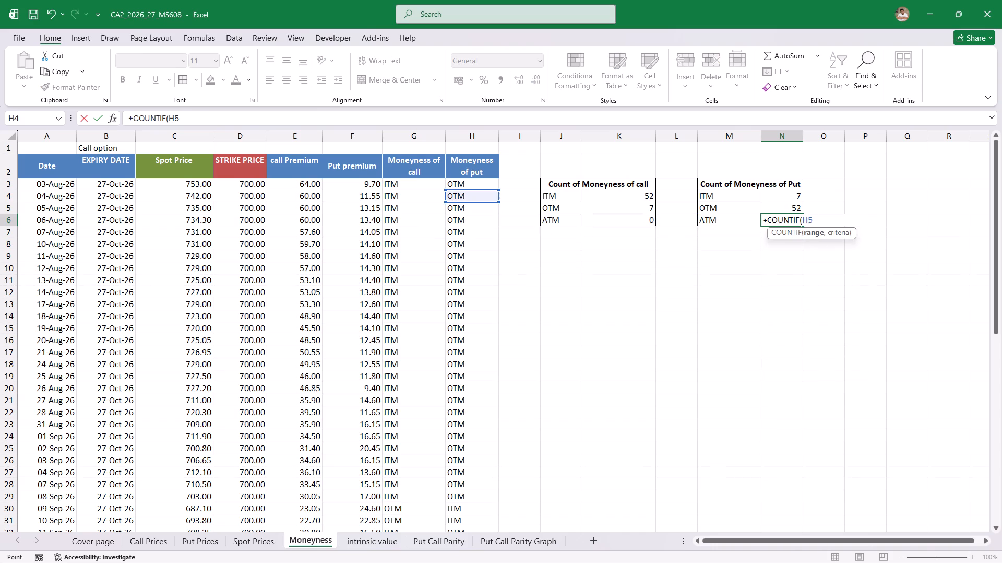
{"action": "key", "text": "Up"}
{"action": "key", "text": "shift+Down"}
{"action": "key", "text": "ctrl+shift+Down"}
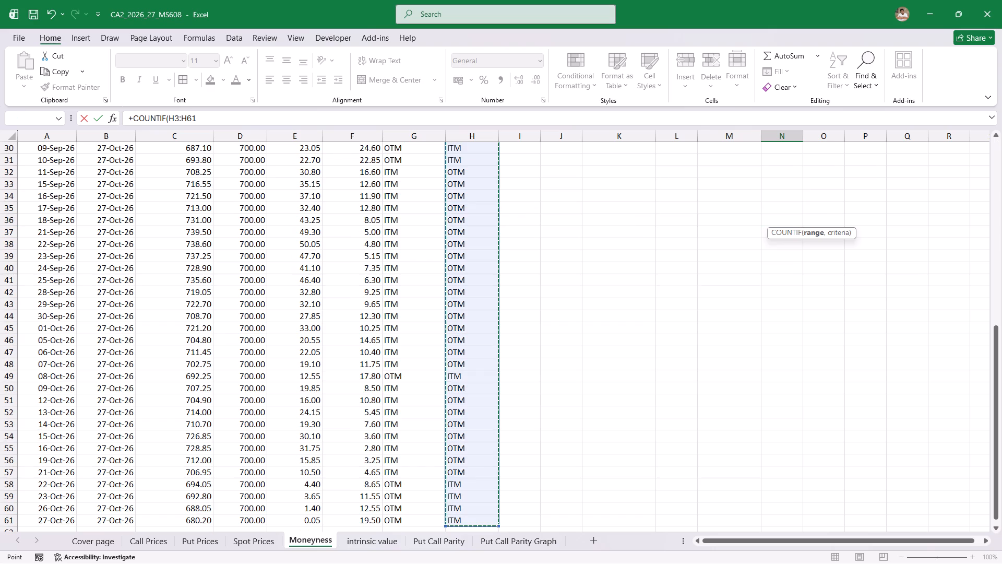
{"action": "key", "text": "comma"}
{"action": "key", "text": "Left"}
{"action": "key", "text": "Return"}
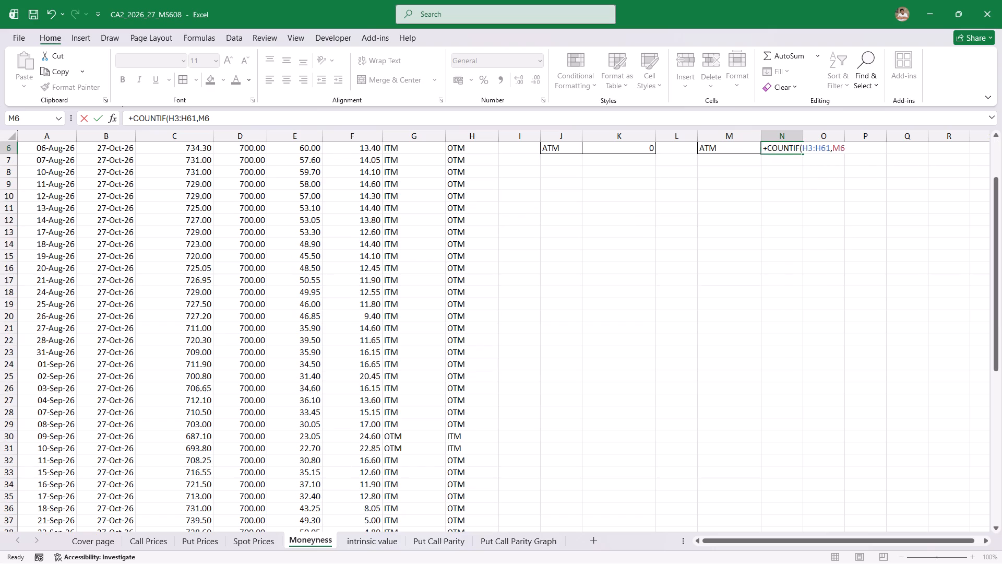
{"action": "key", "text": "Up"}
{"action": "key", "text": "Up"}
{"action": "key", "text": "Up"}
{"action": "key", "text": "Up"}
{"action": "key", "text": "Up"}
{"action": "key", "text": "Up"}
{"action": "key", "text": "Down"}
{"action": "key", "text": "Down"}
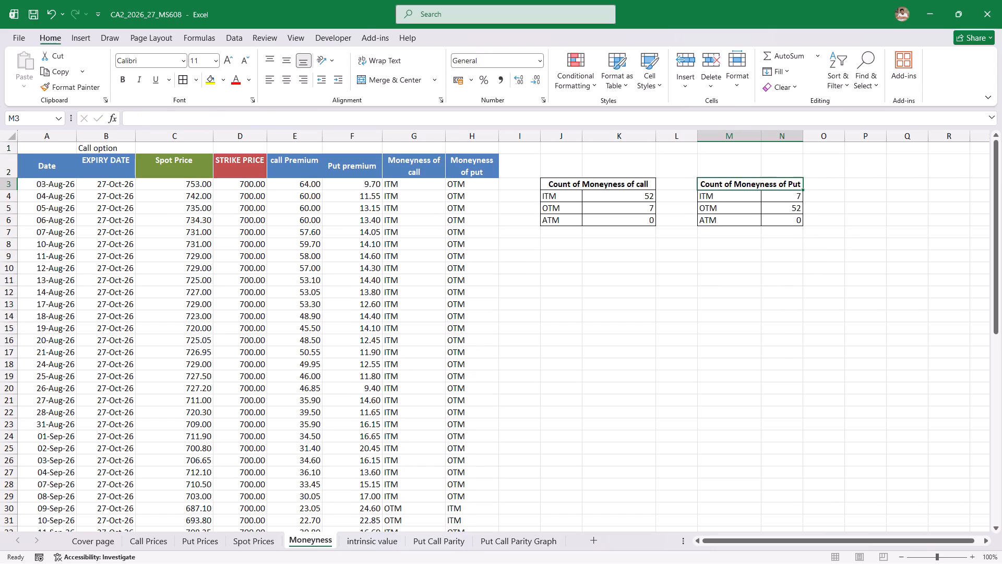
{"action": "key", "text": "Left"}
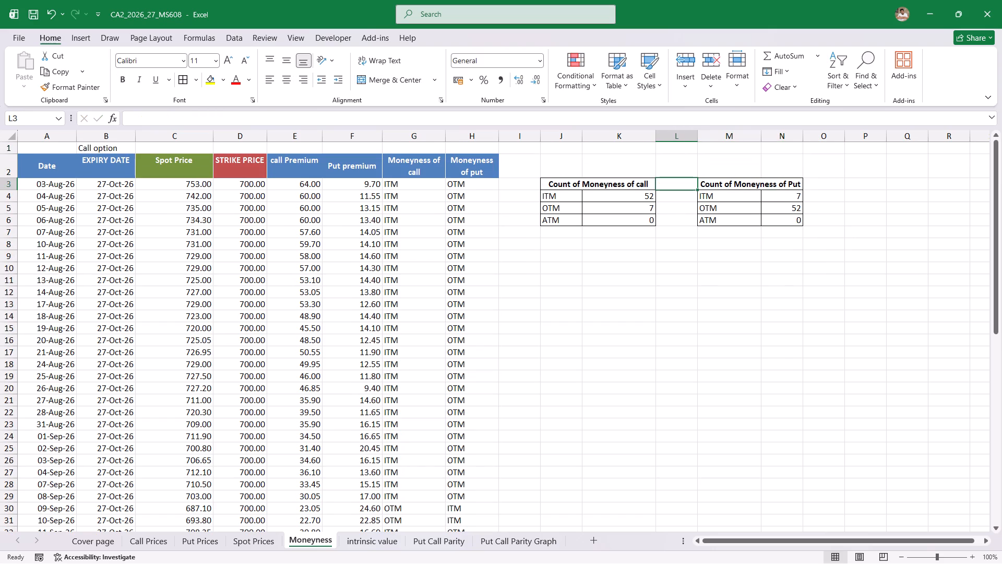
Save the workbook with the completed Moneyness count tables.
{"action": "key", "text": "ctrl+s"}
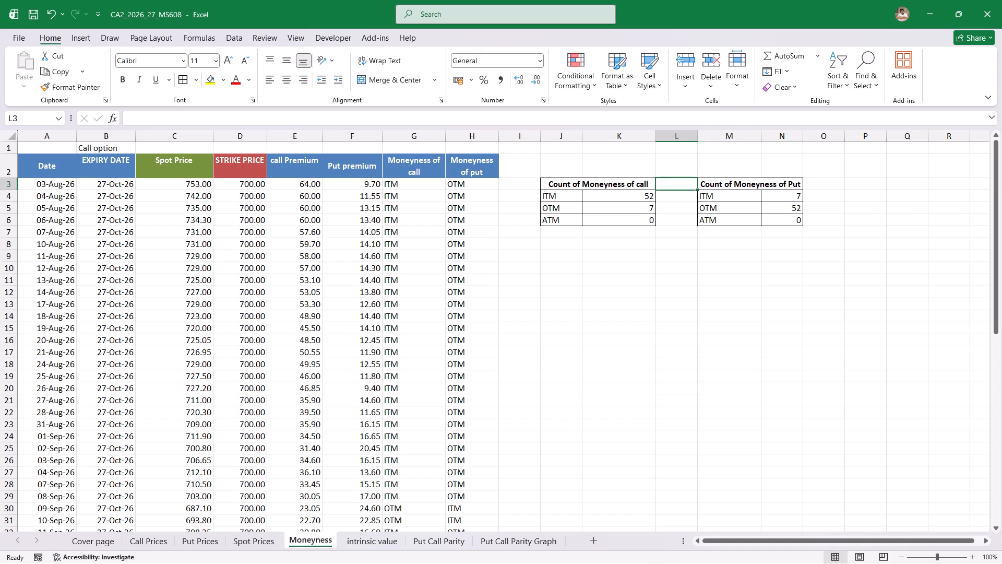
Review the intrinsic value and Put Call Parity sheets, and compare the intrinsic value figures with the Cover page's interpretation table.
{"action": "left_click", "coordinate": [380, 540]}
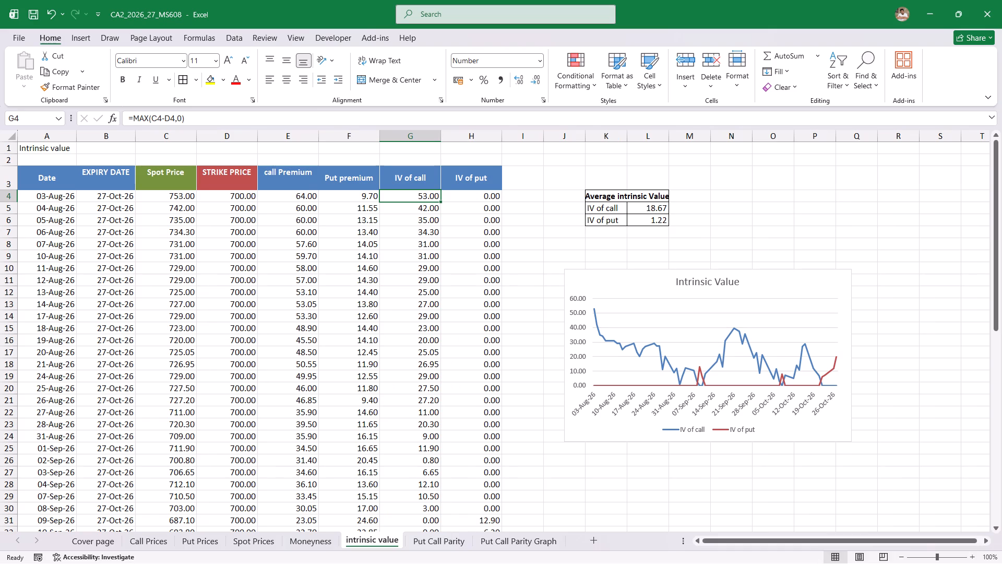
{"action": "left_click", "coordinate": [433, 540]}
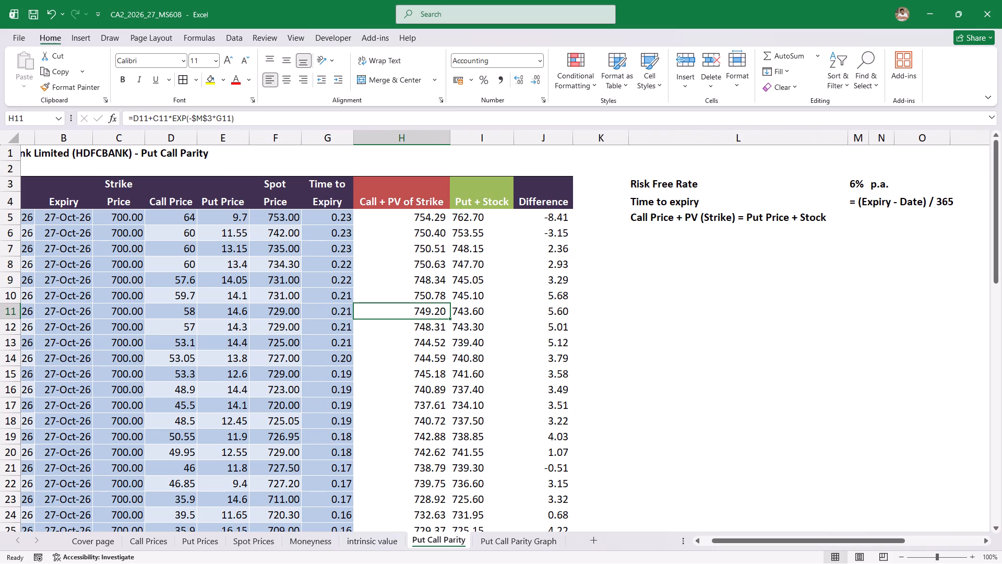
{"action": "left_click", "coordinate": [372, 537]}
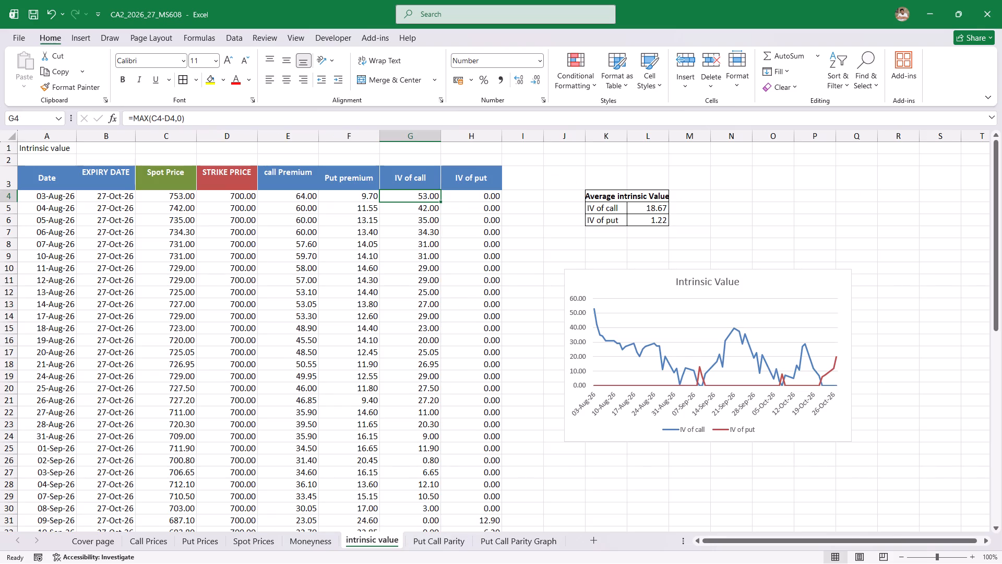
{"action": "left_click", "coordinate": [108, 536]}
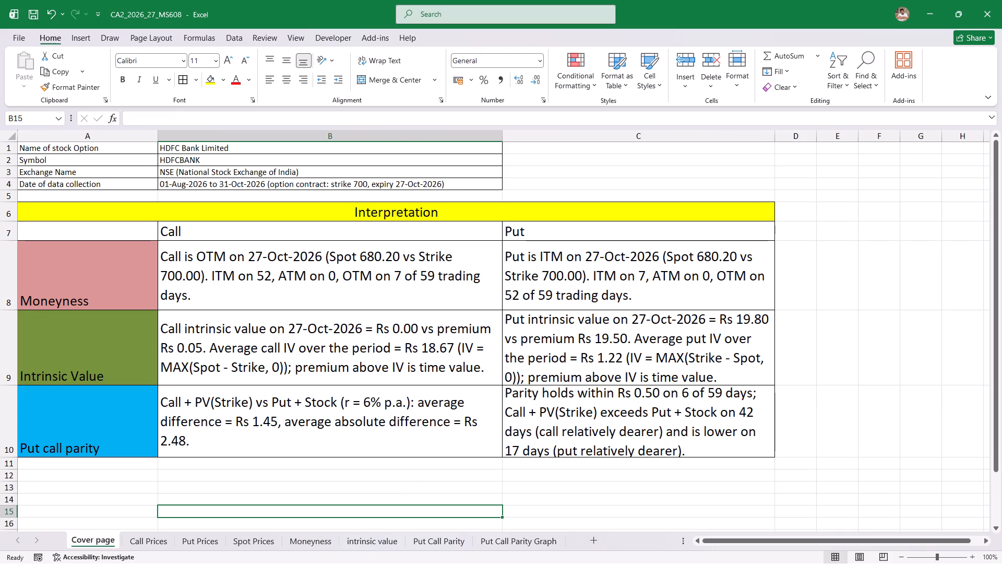
{"action": "left_click_drag", "start_coordinate": [368, 350], "coordinate": [352, 362]}
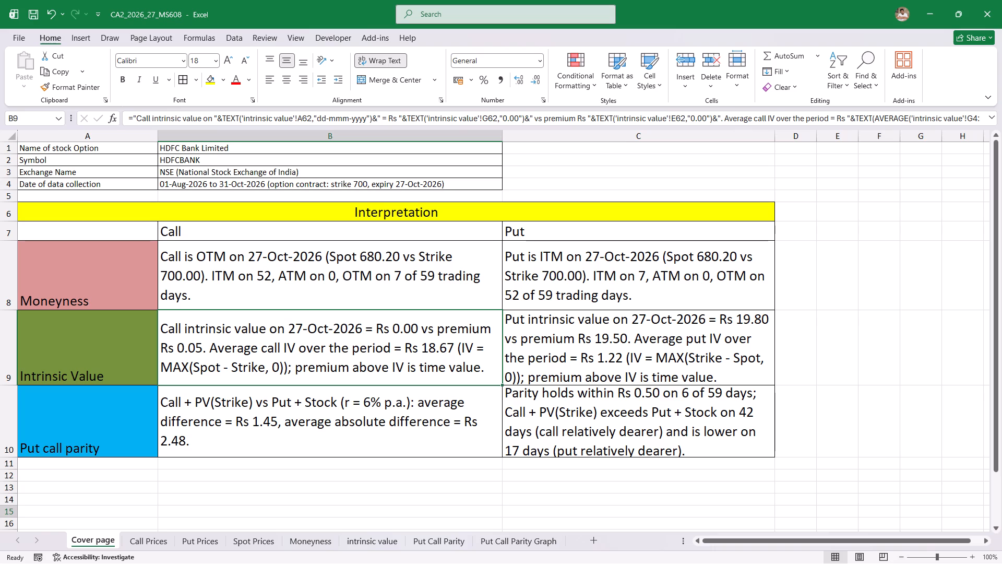
{"action": "left_click", "coordinate": [383, 542]}
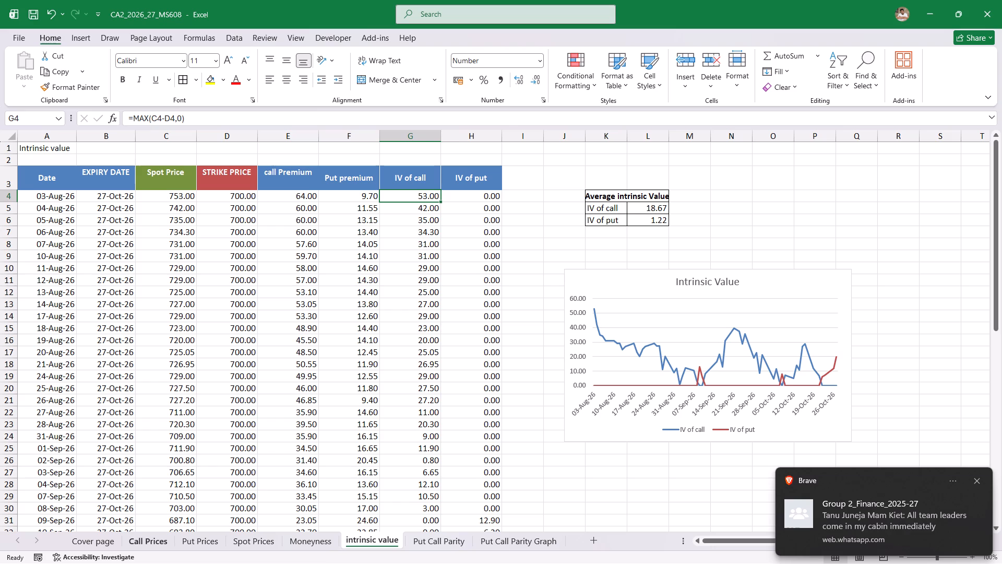
{"action": "left_click", "coordinate": [101, 543]}
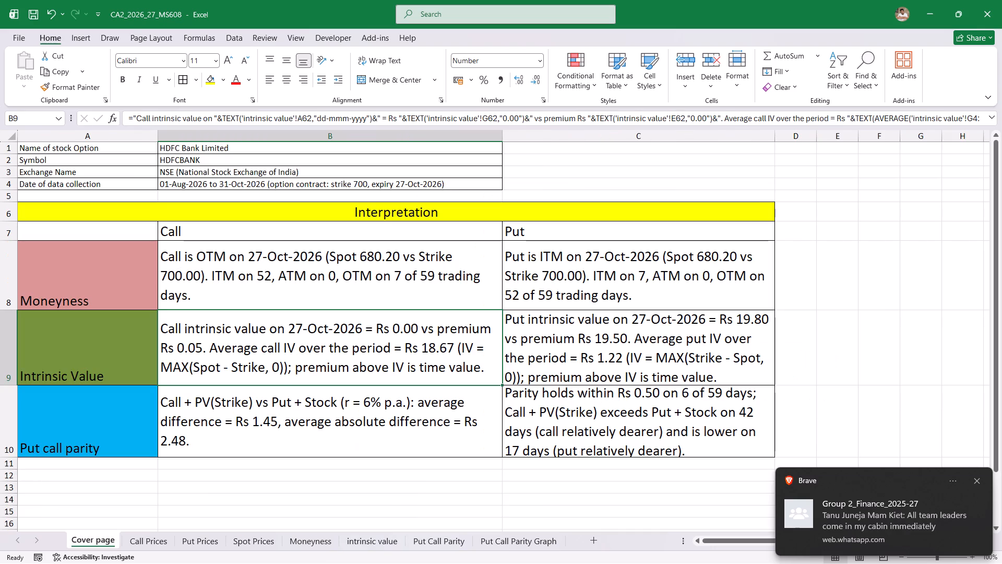
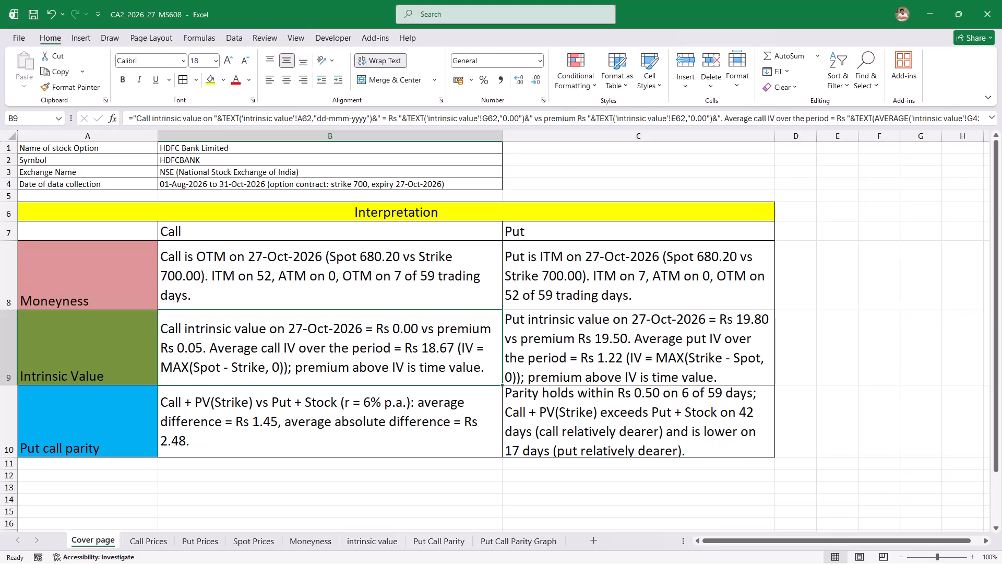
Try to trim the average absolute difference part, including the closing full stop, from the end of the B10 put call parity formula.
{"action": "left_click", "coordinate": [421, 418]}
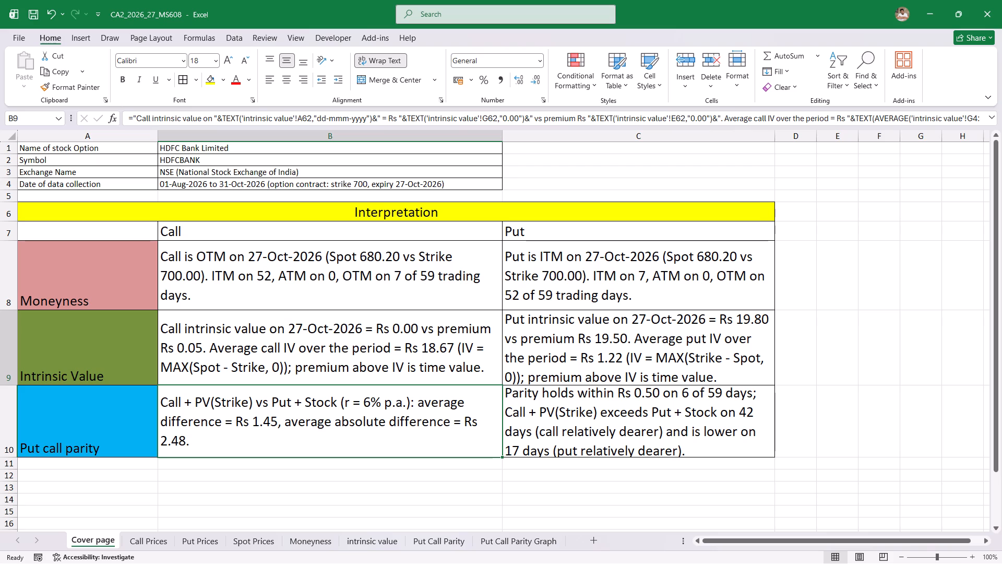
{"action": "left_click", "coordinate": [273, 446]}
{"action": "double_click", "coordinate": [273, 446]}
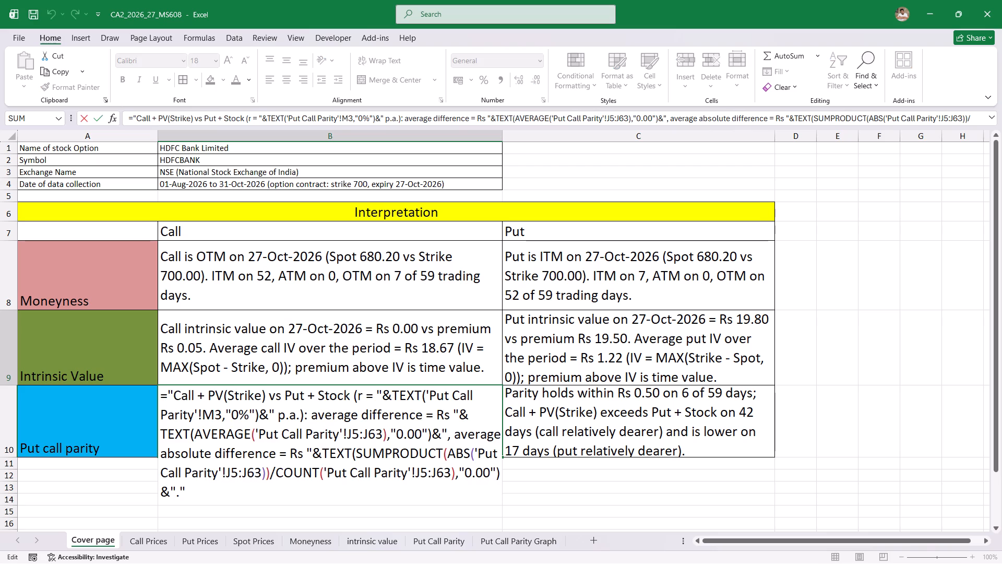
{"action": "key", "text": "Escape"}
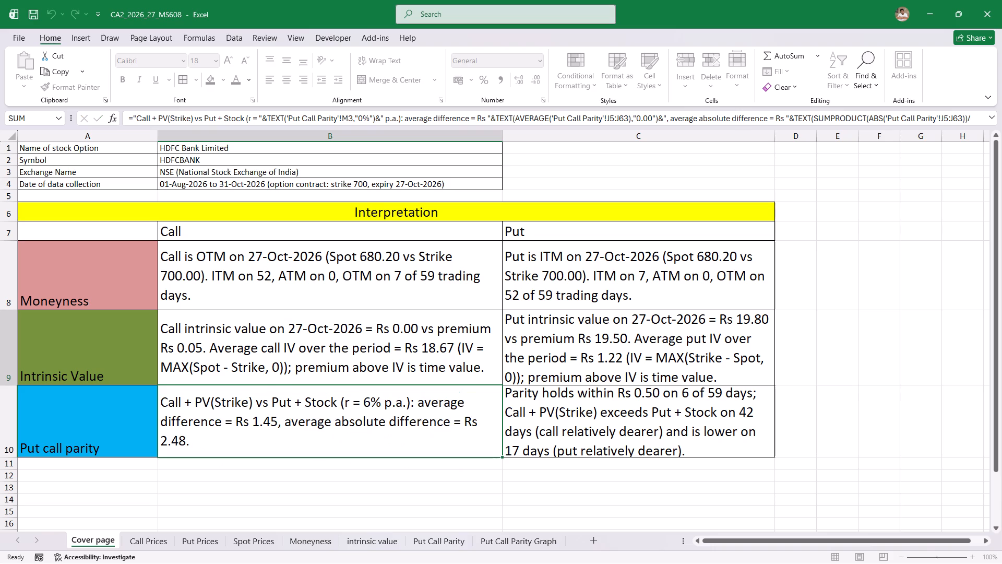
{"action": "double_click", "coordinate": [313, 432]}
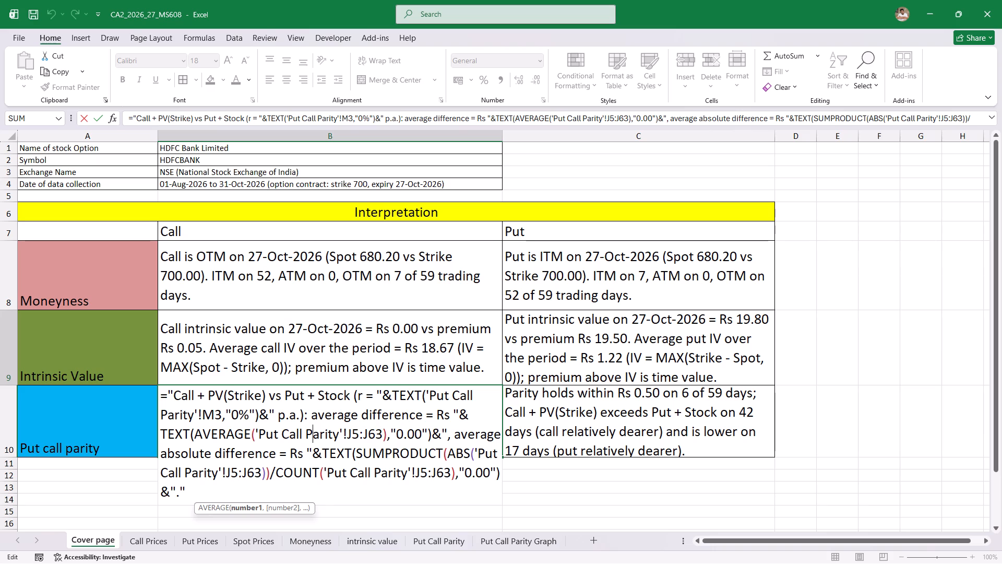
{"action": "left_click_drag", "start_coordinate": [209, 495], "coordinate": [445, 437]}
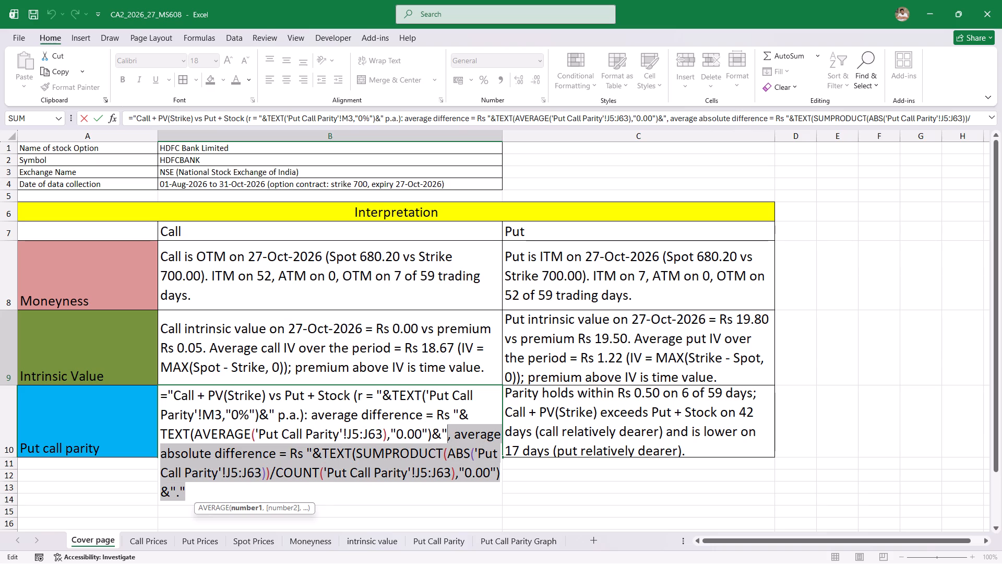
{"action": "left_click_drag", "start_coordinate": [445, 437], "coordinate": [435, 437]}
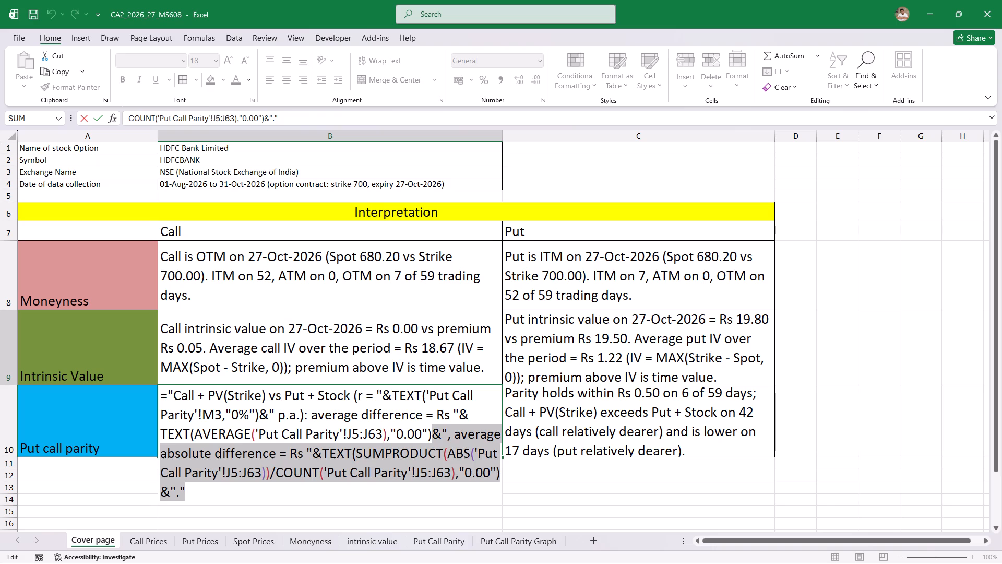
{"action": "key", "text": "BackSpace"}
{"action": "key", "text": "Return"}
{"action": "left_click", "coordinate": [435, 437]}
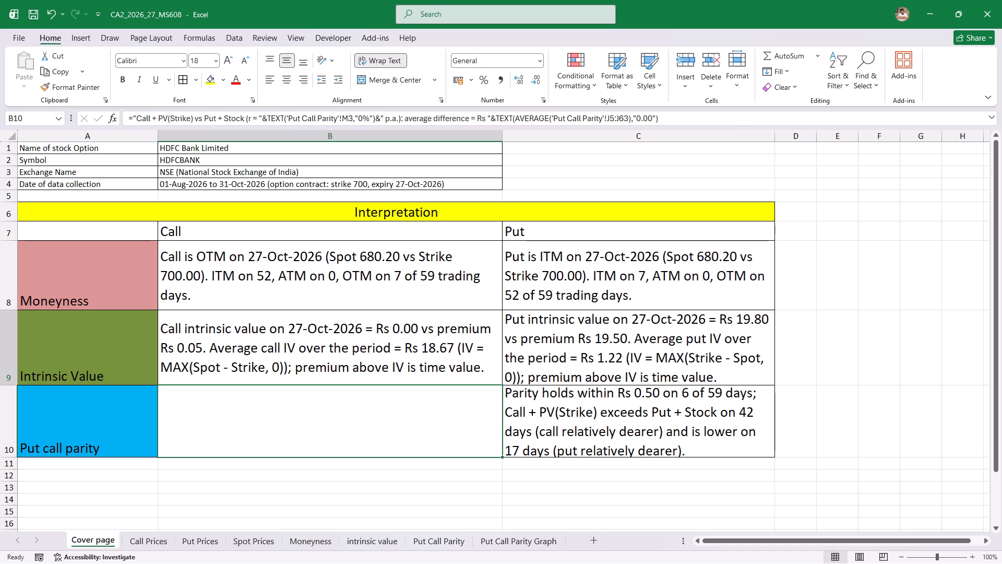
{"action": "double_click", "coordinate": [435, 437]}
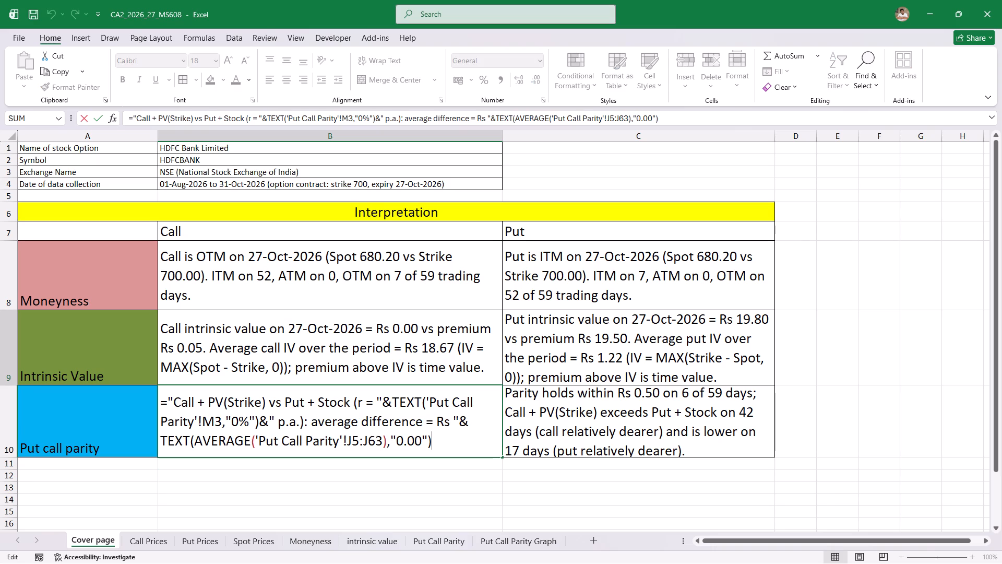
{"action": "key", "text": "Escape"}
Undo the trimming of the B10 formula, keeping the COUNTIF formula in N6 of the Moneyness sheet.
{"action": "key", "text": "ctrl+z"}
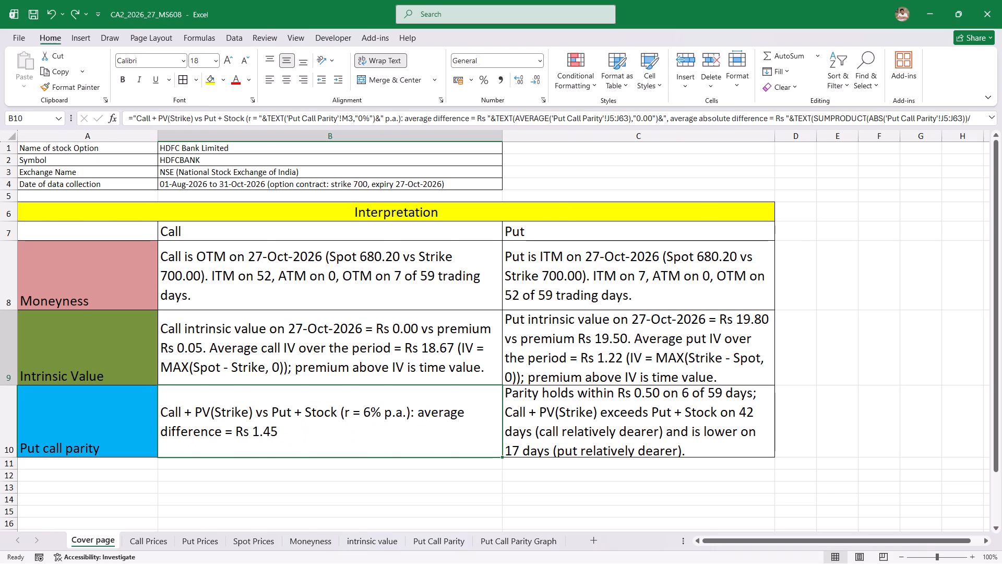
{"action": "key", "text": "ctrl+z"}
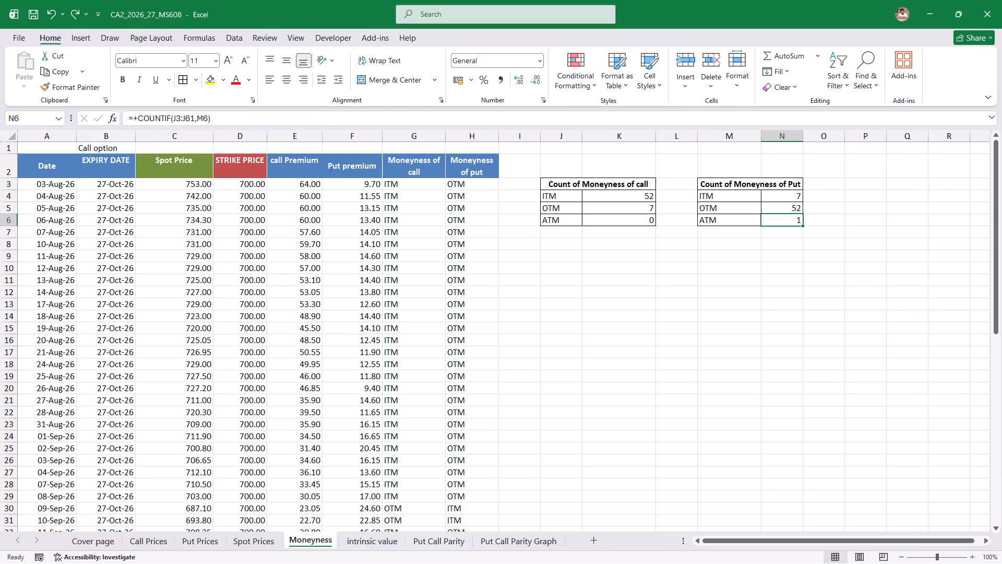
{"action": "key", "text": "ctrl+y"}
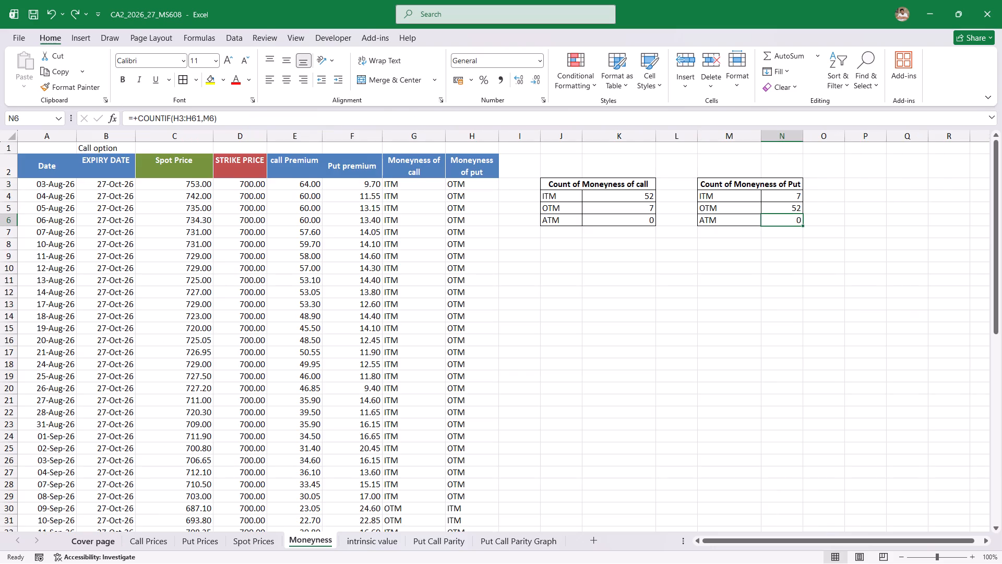
Replace the interpretation formulas in B8:C10 of the Cover page with their static values.
{"action": "left_click", "coordinate": [87, 547]}
{"action": "left_click", "coordinate": [249, 416]}
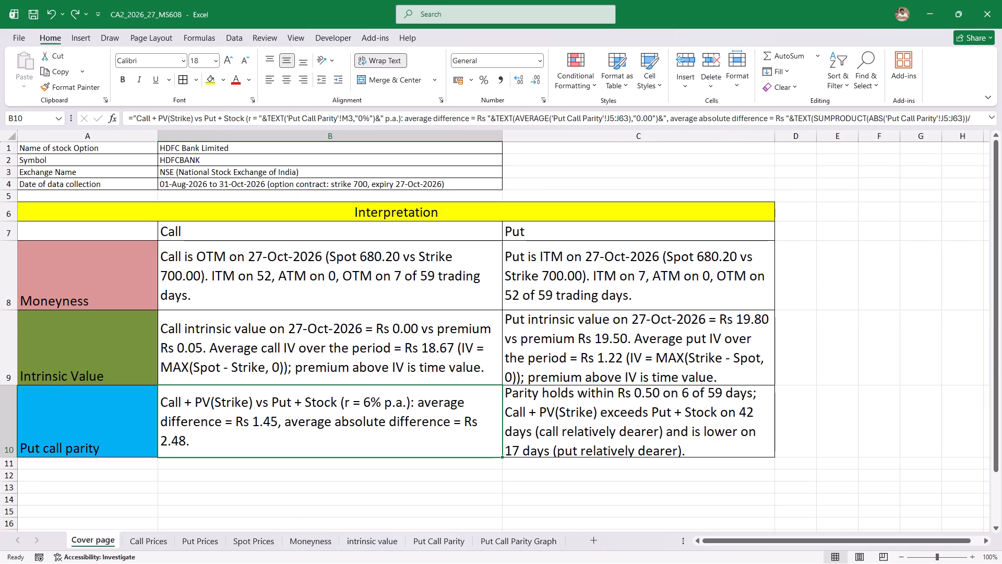
{"action": "left_click_drag", "start_coordinate": [324, 261], "coordinate": [447, 305]}
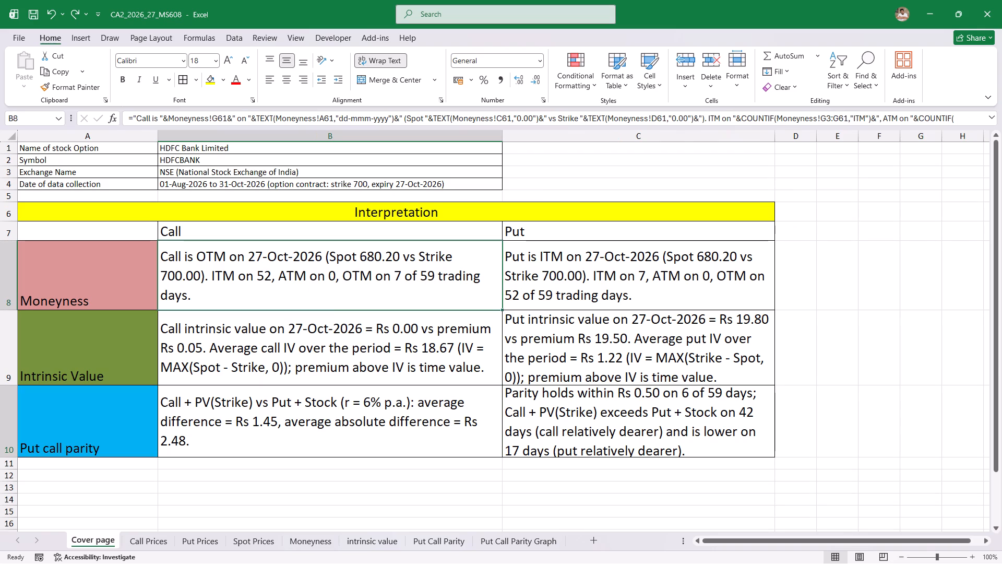
{"action": "left_click_drag", "start_coordinate": [447, 305], "coordinate": [589, 428]}
{"action": "key", "text": "ctrl+c"}
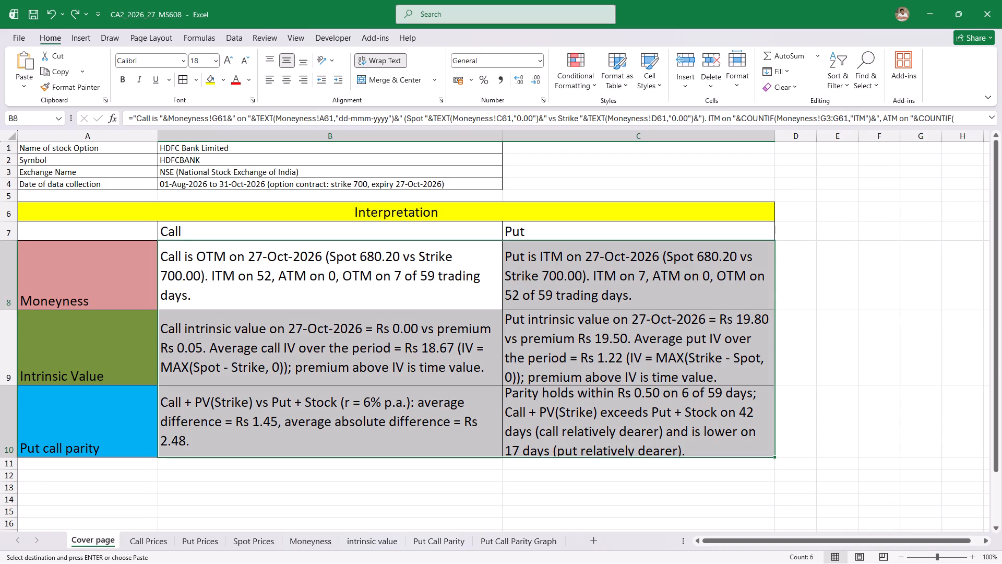
{"action": "key", "text": "alt+h"}
{"action": "type", "text": "va"}
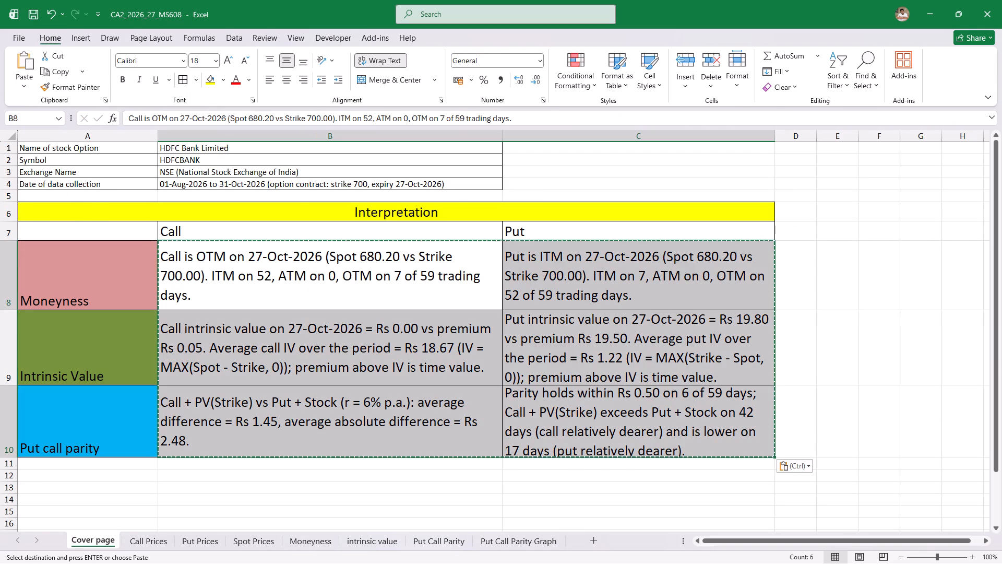
Shorten the put call parity text in B10 so it ends at "average difference = Rs 1.45", without a trailing comma.
{"action": "left_click", "coordinate": [304, 413]}
{"action": "double_click", "coordinate": [304, 413]}
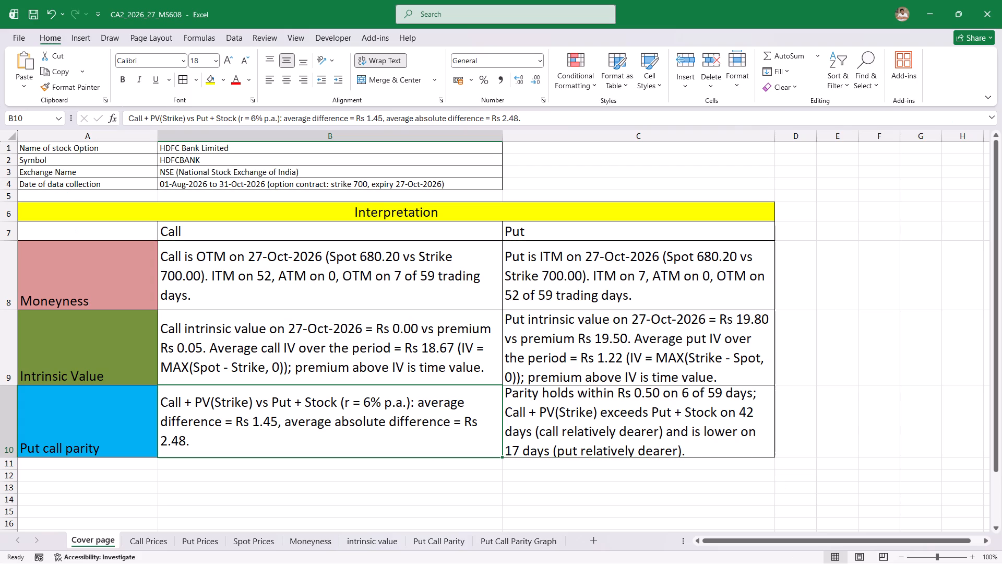
{"action": "left_click_drag", "start_coordinate": [217, 445], "coordinate": [290, 425]}
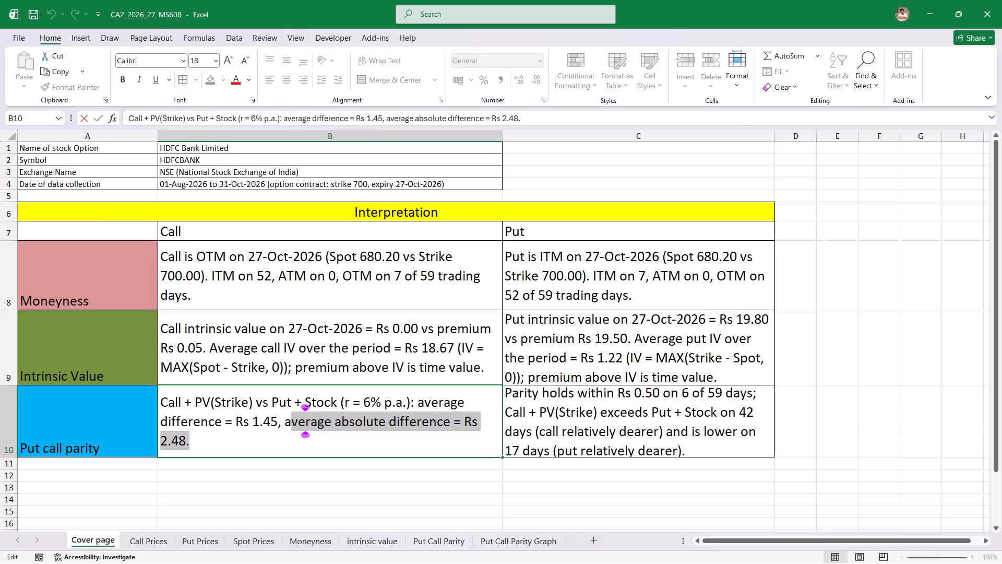
{"action": "left_click_drag", "start_coordinate": [290, 425], "coordinate": [287, 425]}
{"action": "key", "text": "BackSpace"}
{"action": "key", "text": "Return"}
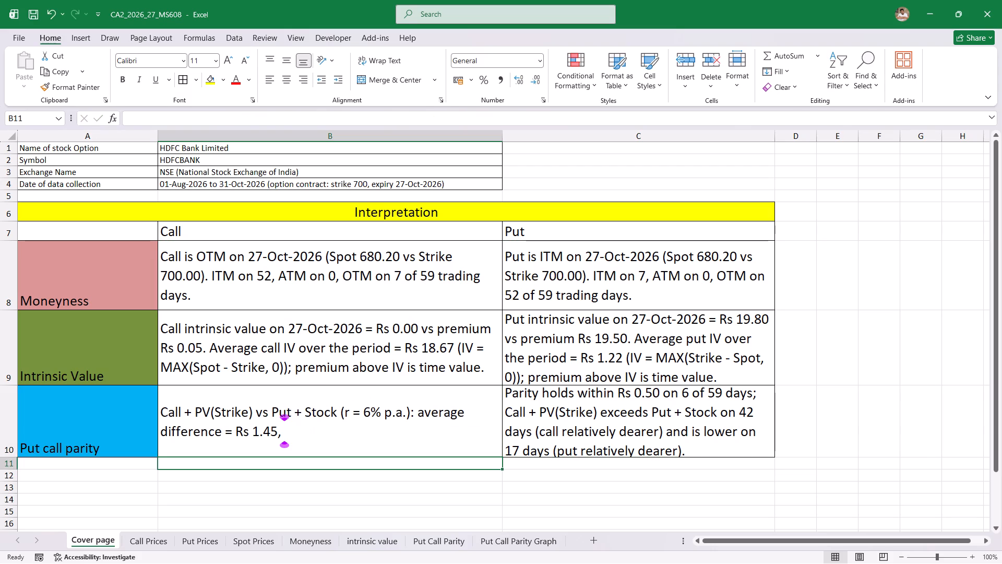
{"action": "double_click", "coordinate": [287, 431]}
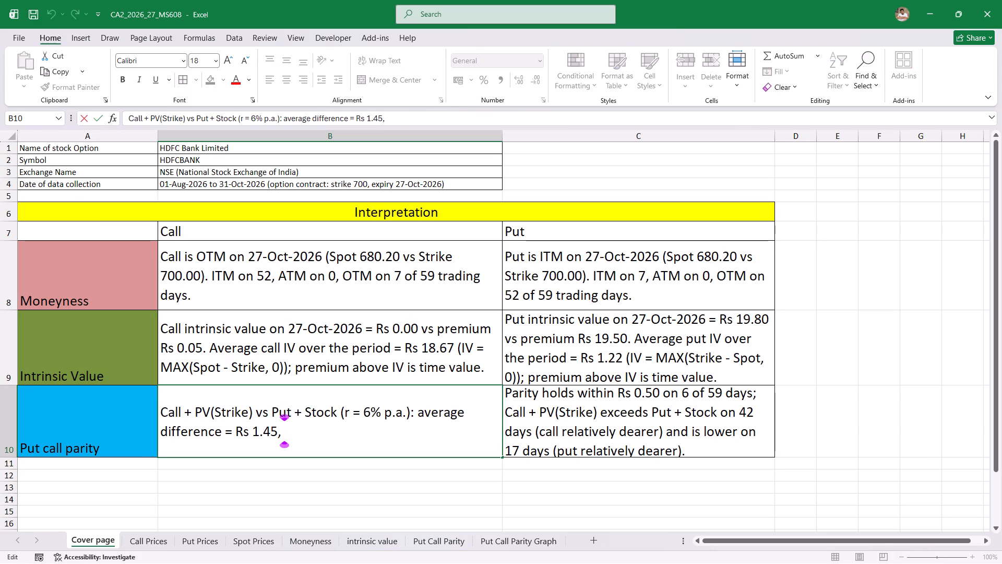
{"action": "key", "text": "BackSpace"}
{"action": "key", "text": "BackSpace"}
{"action": "key", "text": "Return"}
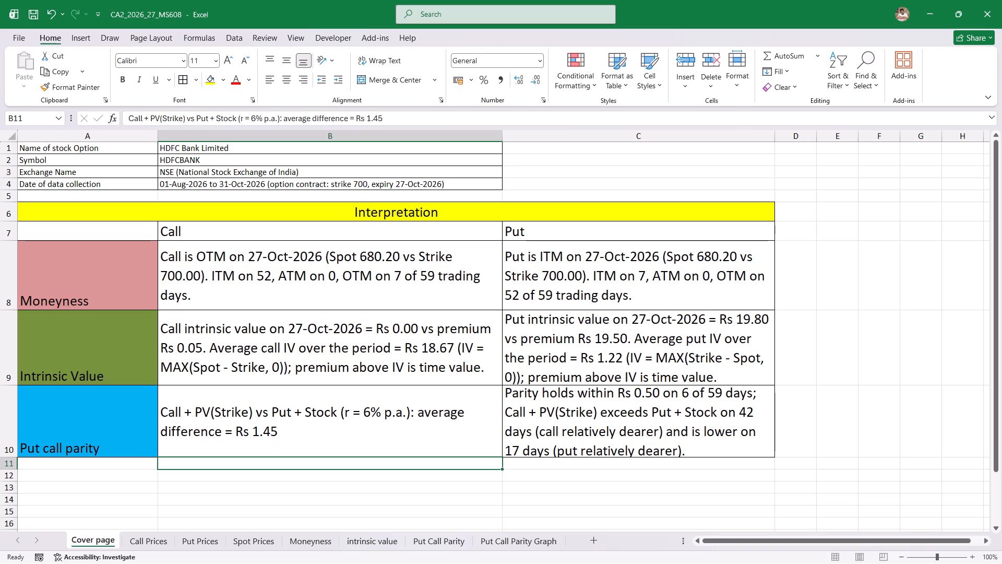
Check the Cover page's put call parity interpretation against the Put Call Parity sheet, examining the average of the Difference values J5:J63.
{"action": "double_click", "coordinate": [598, 420]}
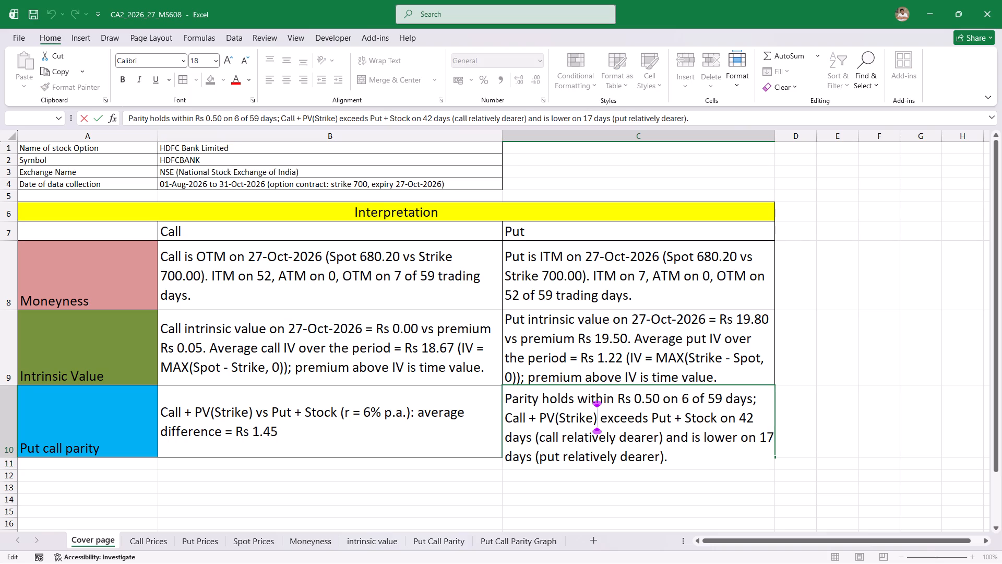
{"action": "left_click", "coordinate": [691, 459]}
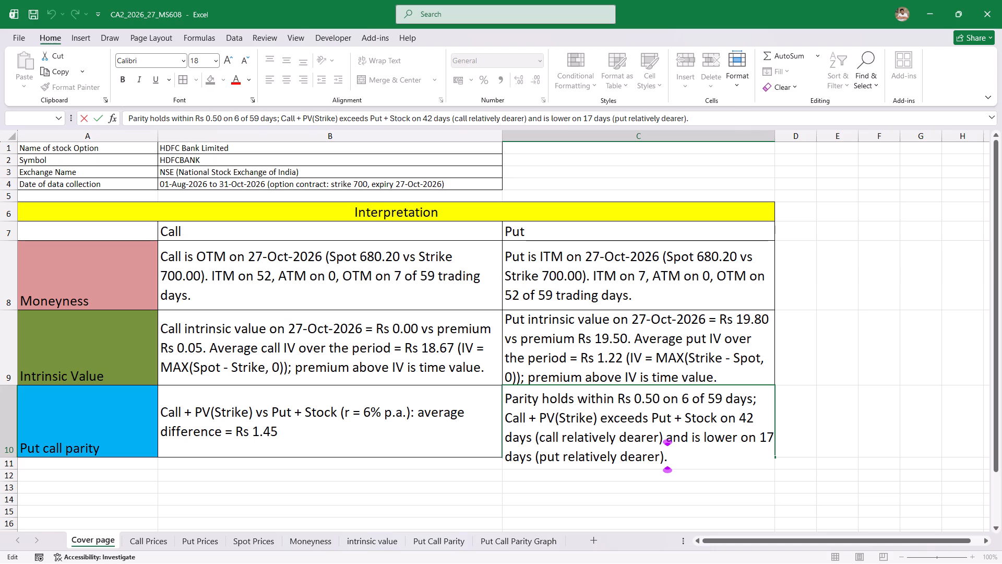
{"action": "left_click", "coordinate": [650, 486]}
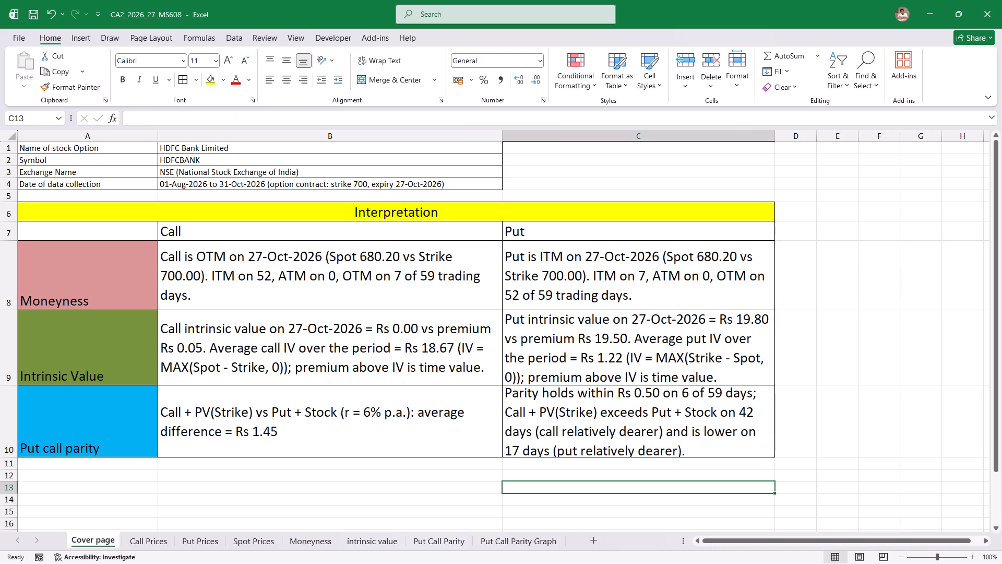
{"action": "left_click", "coordinate": [454, 540]}
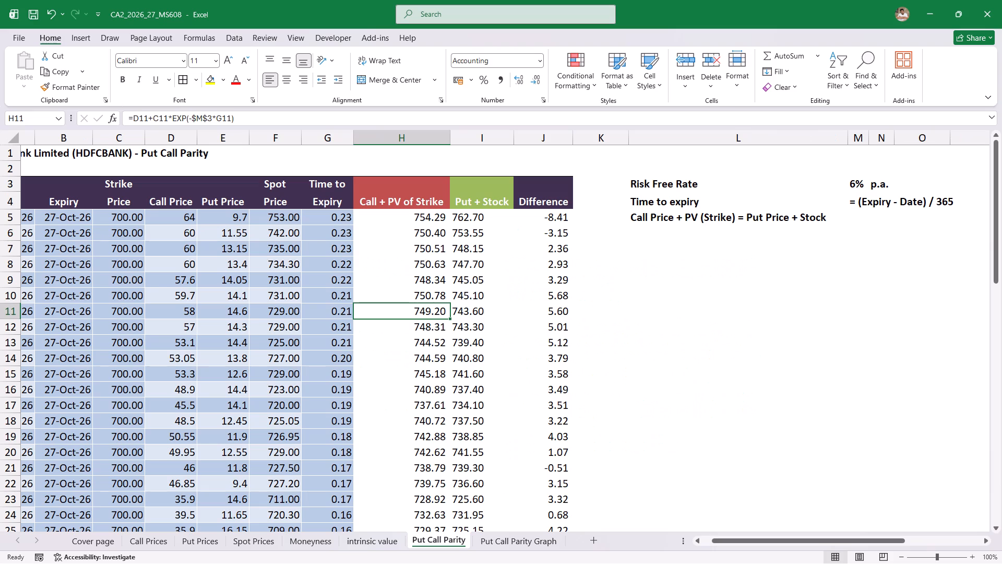
{"action": "left_click", "coordinate": [685, 240]}
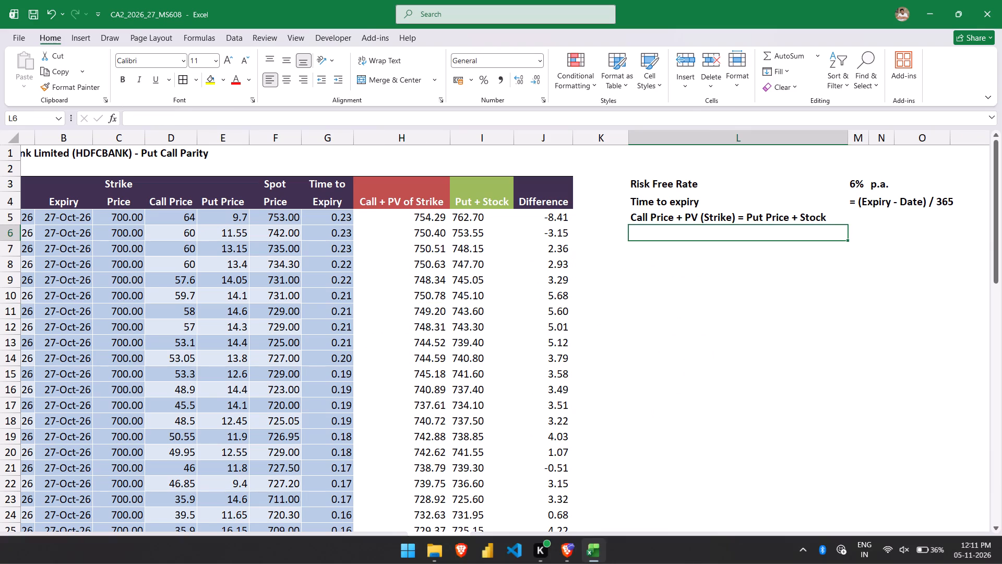
{"action": "left_click", "coordinate": [106, 543]}
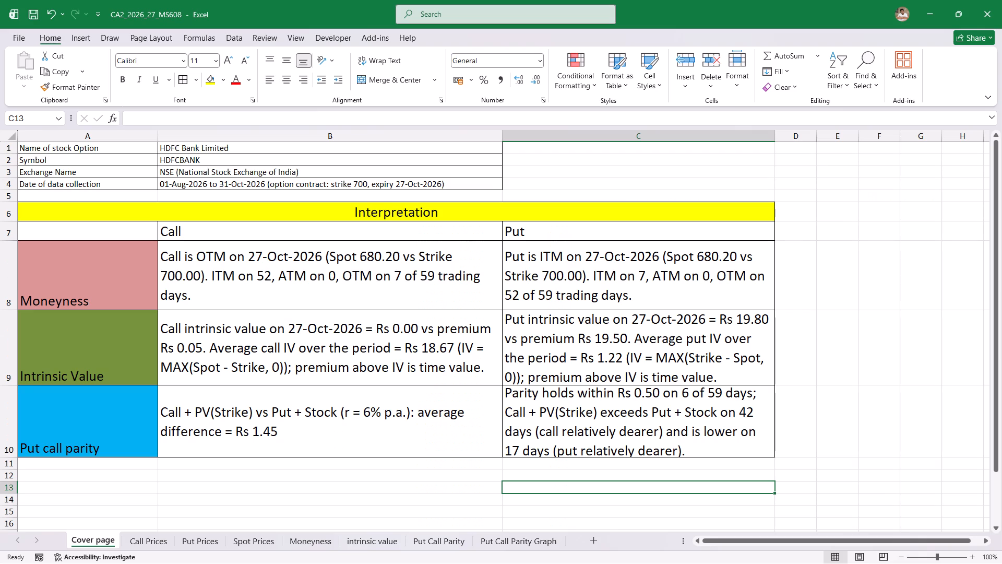
{"action": "left_click", "coordinate": [457, 539]}
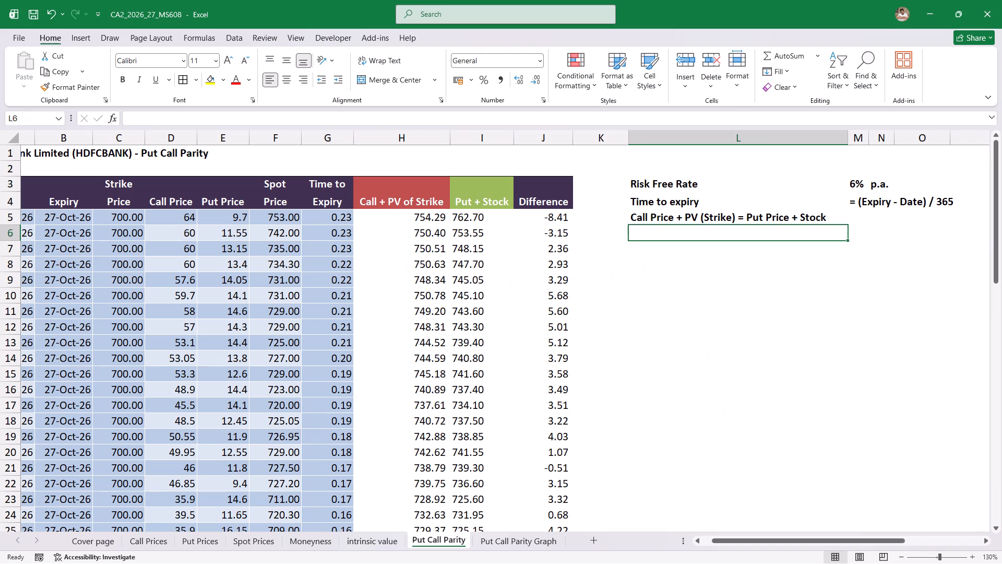
{"action": "left_click", "coordinate": [181, 213]}
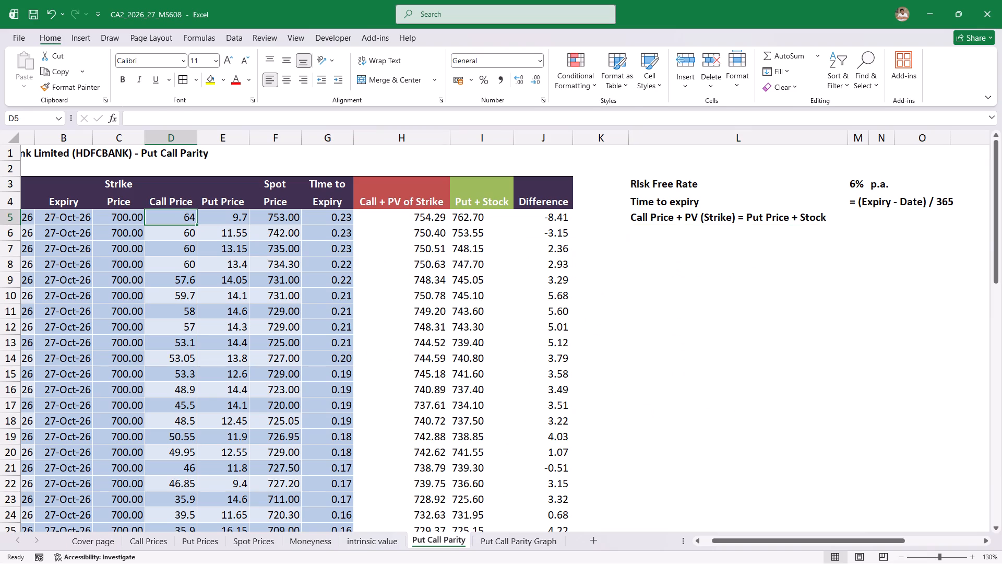
{"action": "key", "text": "shift+Down"}
{"action": "key", "text": "ctrl+shift+Down"}
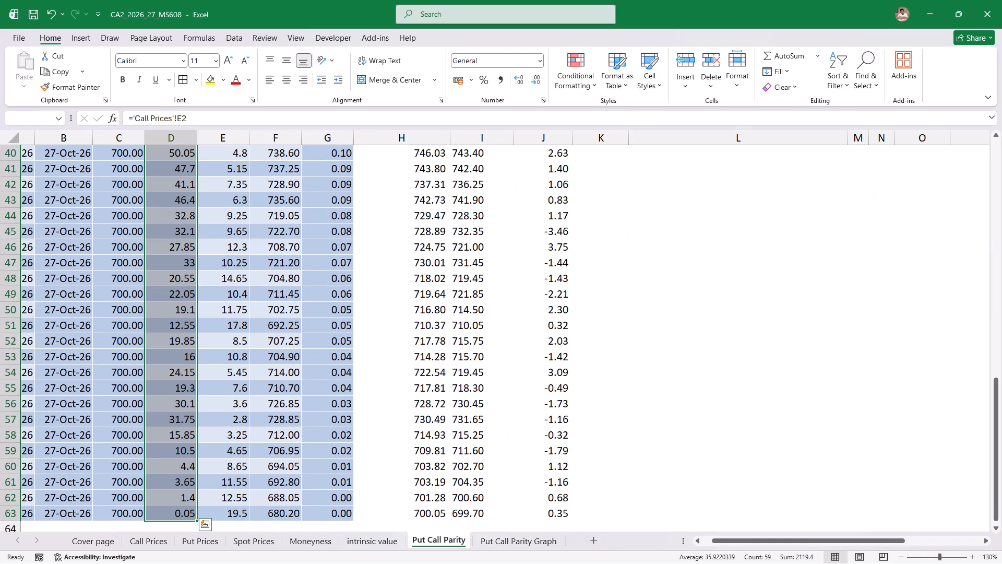
{"action": "key", "text": "Right"}
{"action": "key", "text": "Right"}
{"action": "key", "text": "Right"}
{"action": "key", "text": "Right"}
{"action": "key", "text": "Right"}
{"action": "key", "text": "Right"}
{"action": "key", "text": "Up"}
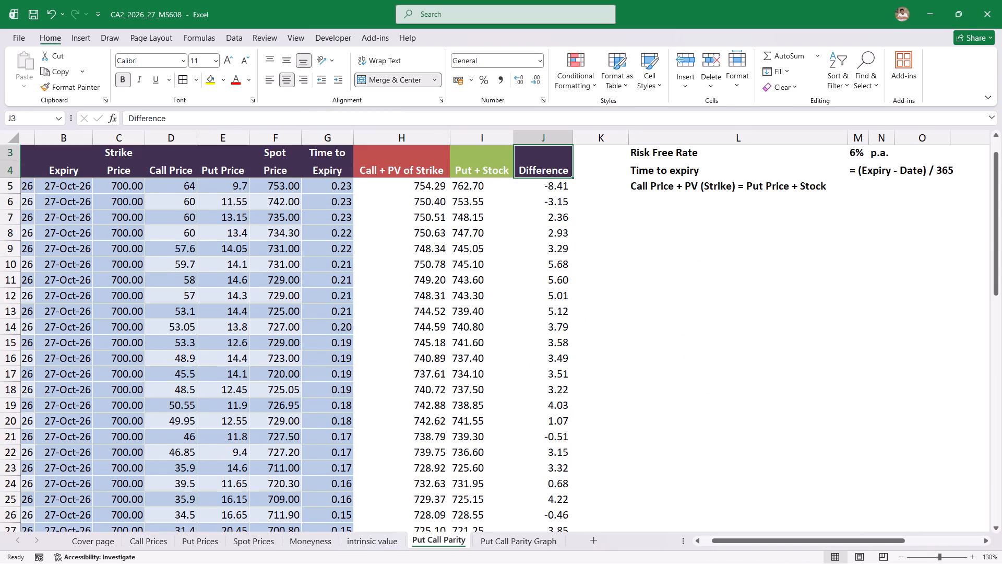
{"action": "key", "text": "Up"}
{"action": "key", "text": "Down"}
{"action": "key", "text": "Down"}
{"action": "key", "text": "shift+Down"}
{"action": "key", "text": "ctrl+shift+Down"}
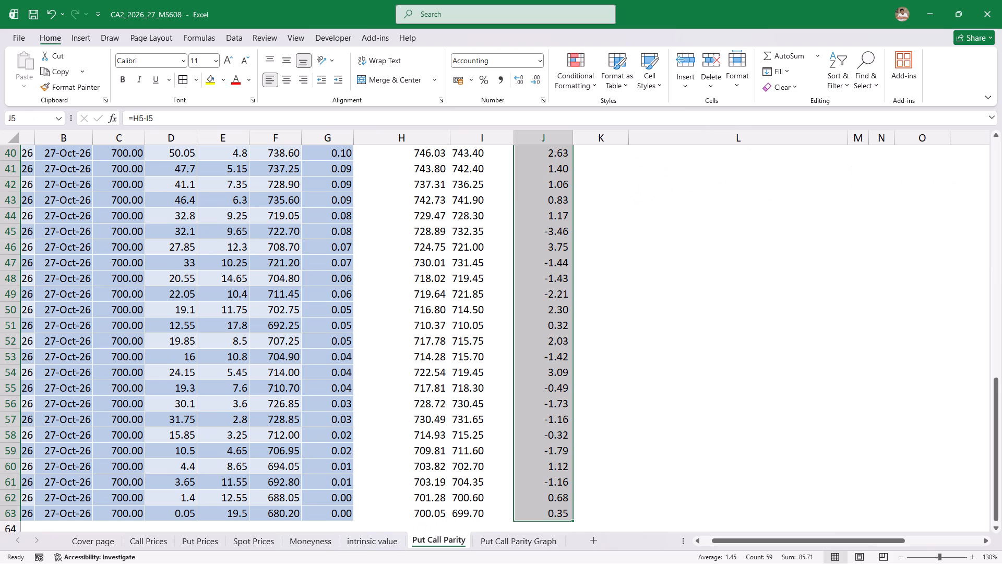
{"action": "left_click", "coordinate": [231, 256]}
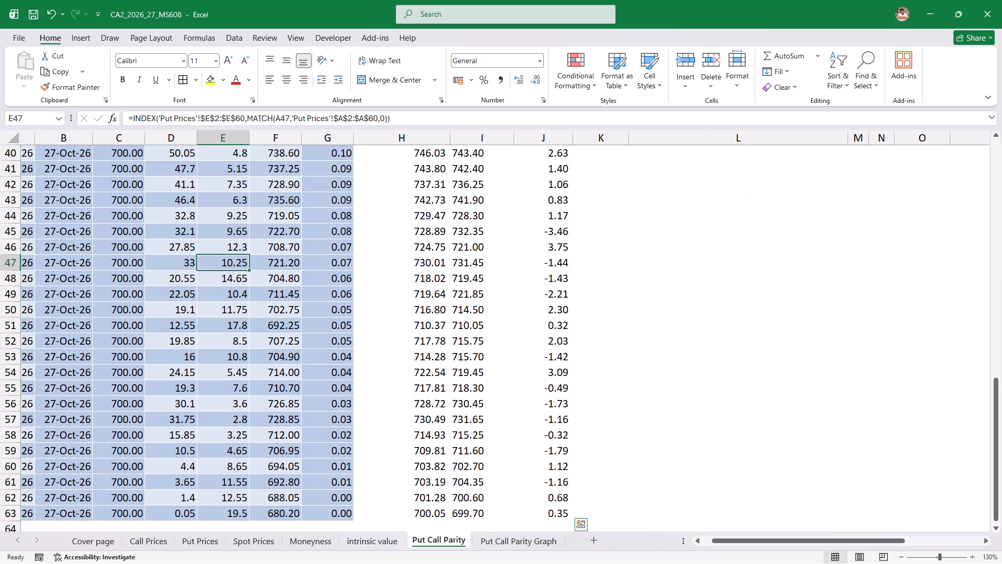
{"action": "scroll", "coordinate": [231, 256], "scroll_direction": "up", "scroll_amount": 4}
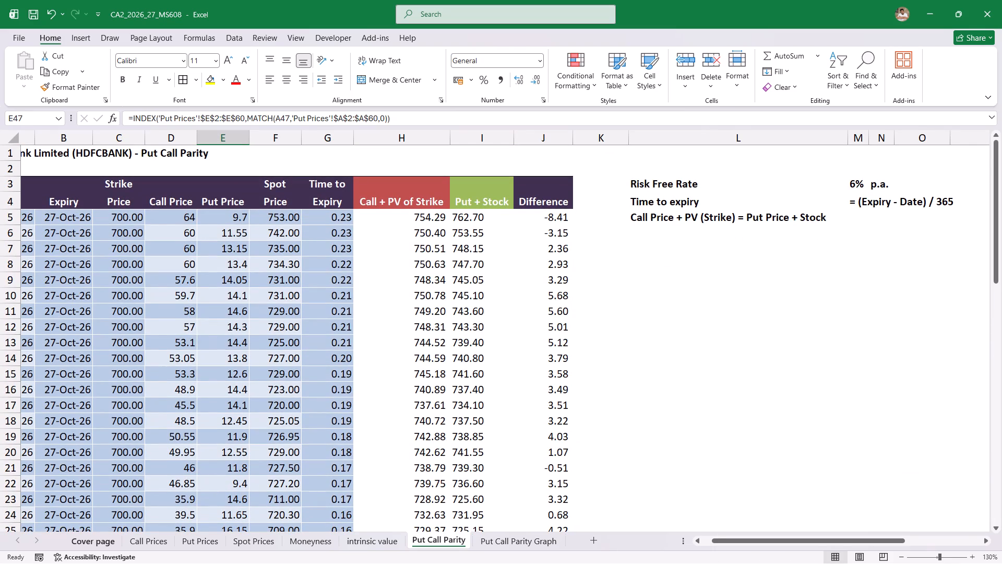
{"action": "left_click", "coordinate": [106, 540]}
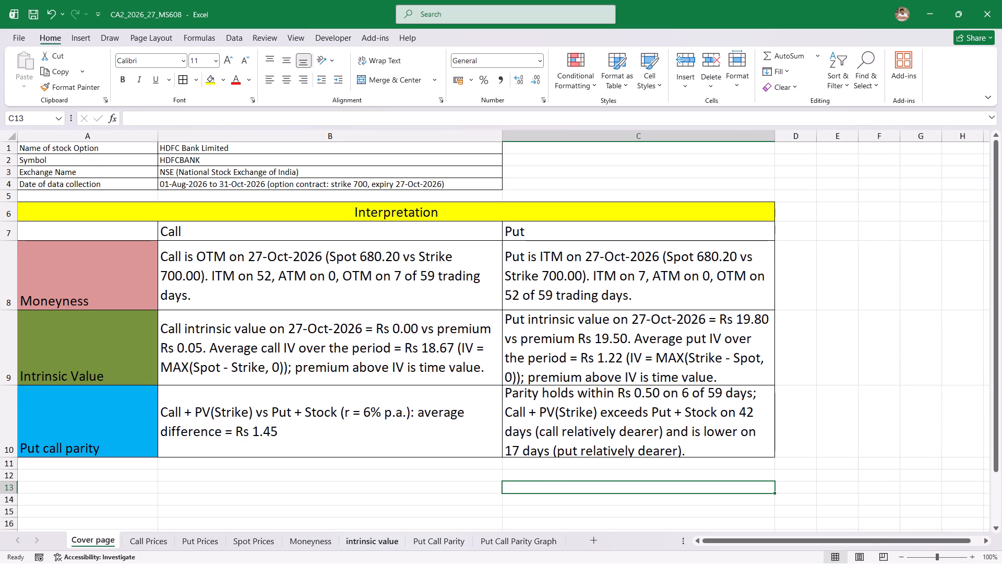
View the chart on the Put Call Parity Graph sheet.
{"action": "left_click", "coordinate": [494, 543]}
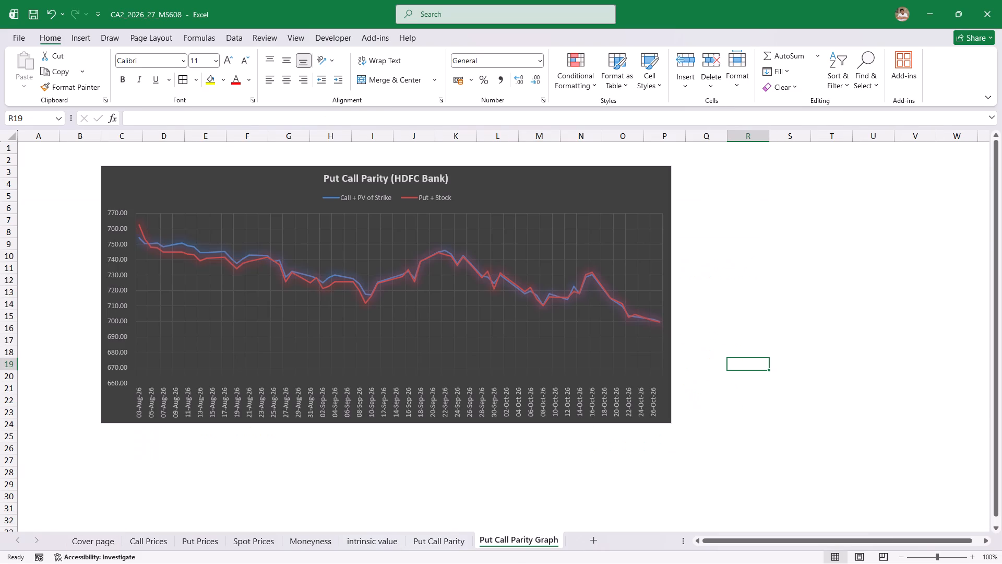
Recheck the average of the Difference values J5:J63 on the Put Call Parity sheet.
{"action": "left_click", "coordinate": [466, 543]}
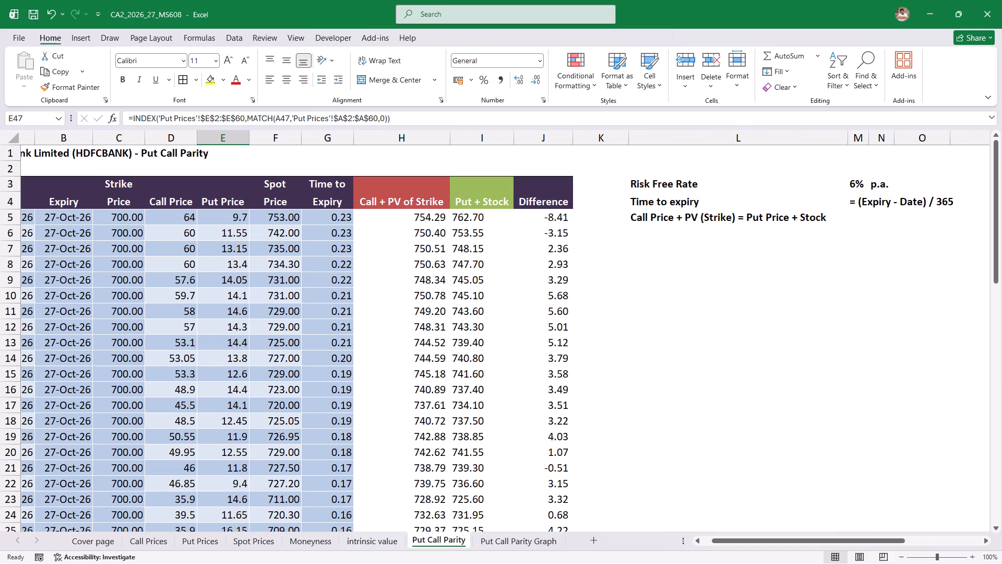
{"action": "left_click", "coordinate": [568, 215]}
{"action": "key", "text": "shift+Down"}
{"action": "key", "text": "ctrl+shift+Down"}
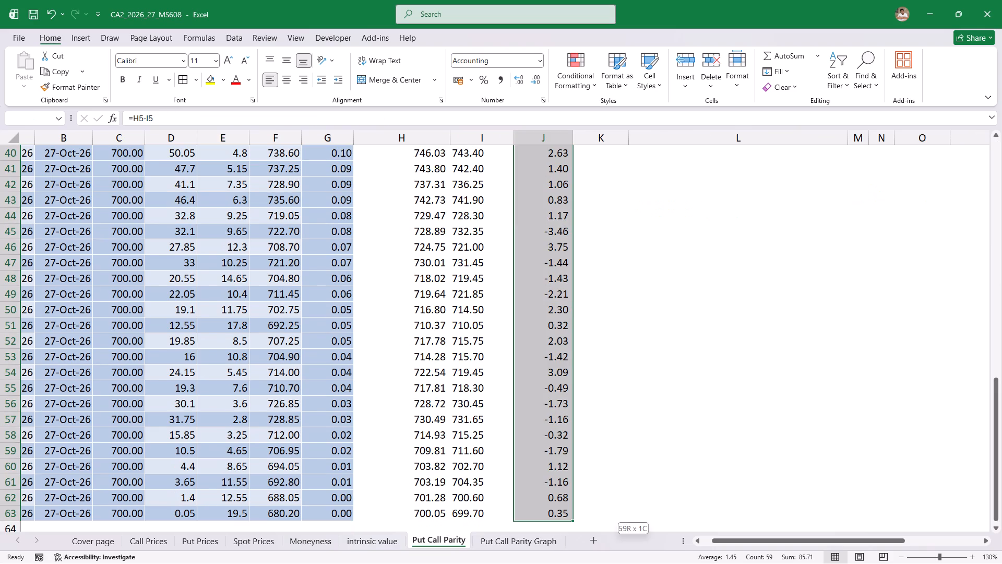
{"action": "key", "text": "Up"}
{"action": "key", "text": "Down"}
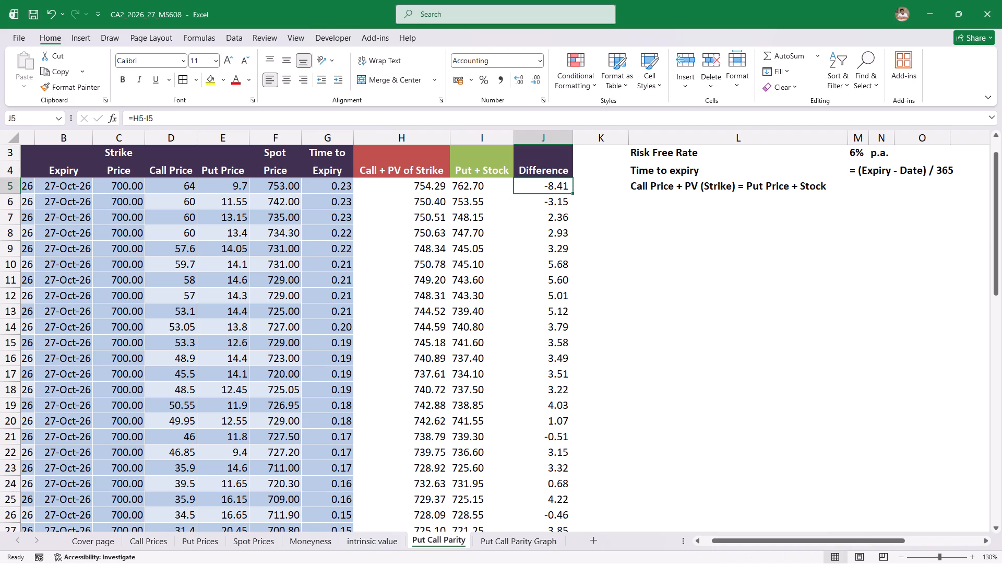
{"action": "key", "text": "Down"}
{"action": "key", "text": "Right"}
{"action": "key", "text": "Right"}
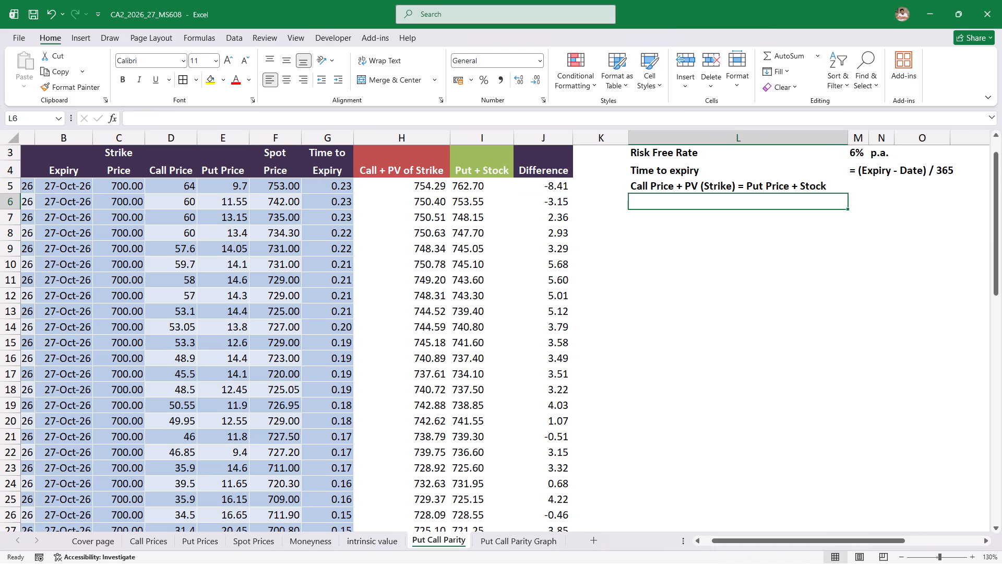
Save the workbook.
{"action": "key", "text": "ctrl+s"}
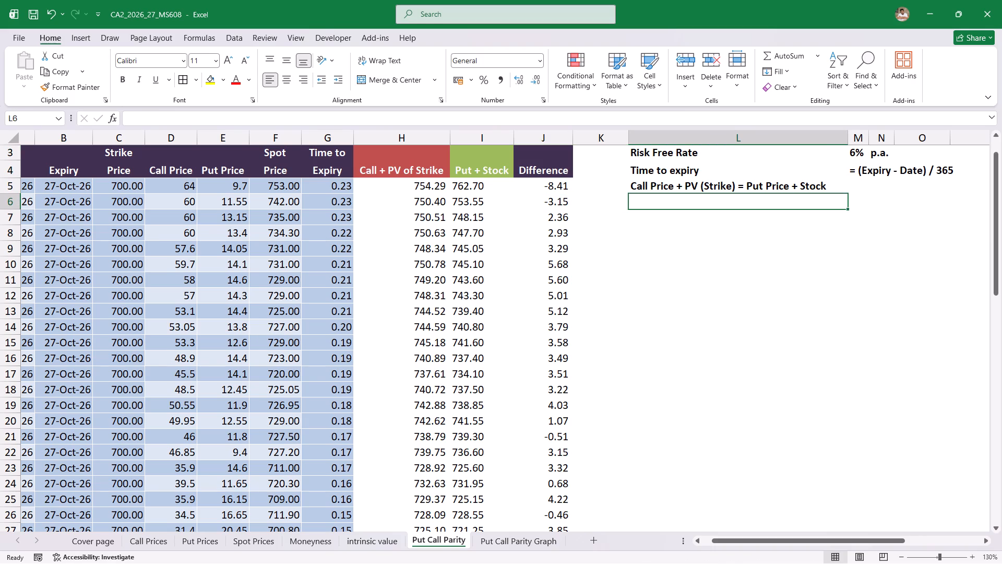
Remove the semicolon after "(IV = MAX(Strike - Spot, 0))" in the put intrinsic value interpretation in C9 of the Cover page.
{"action": "left_click", "coordinate": [97, 534]}
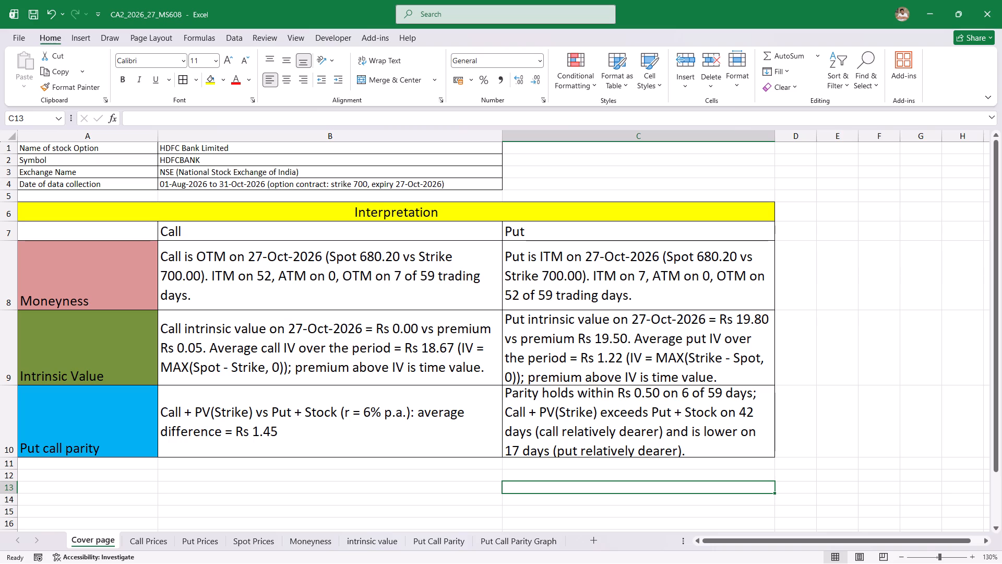
{"action": "double_click", "coordinate": [526, 381]}
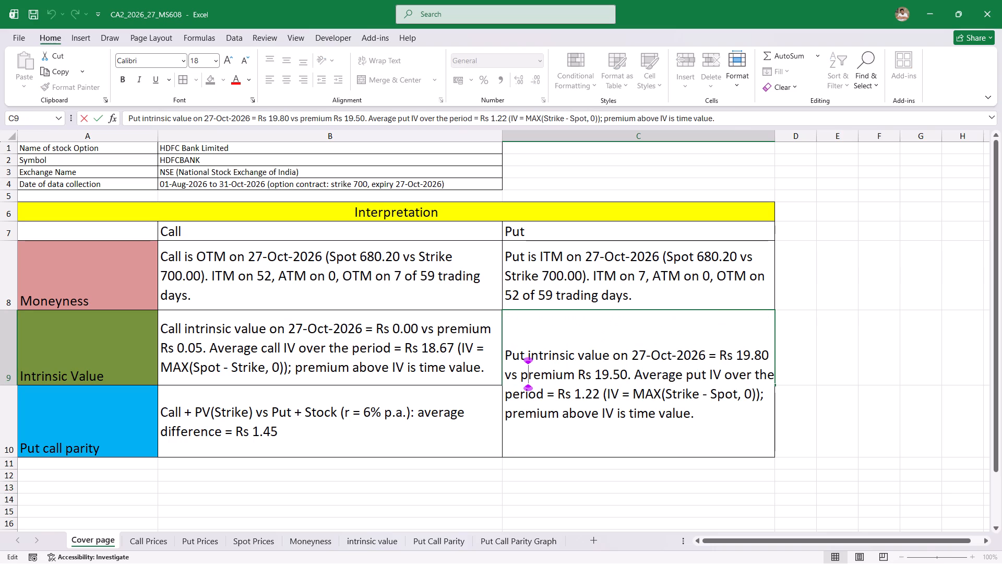
{"action": "left_click", "coordinate": [769, 398]}
{"action": "key", "text": "BackSpace"}
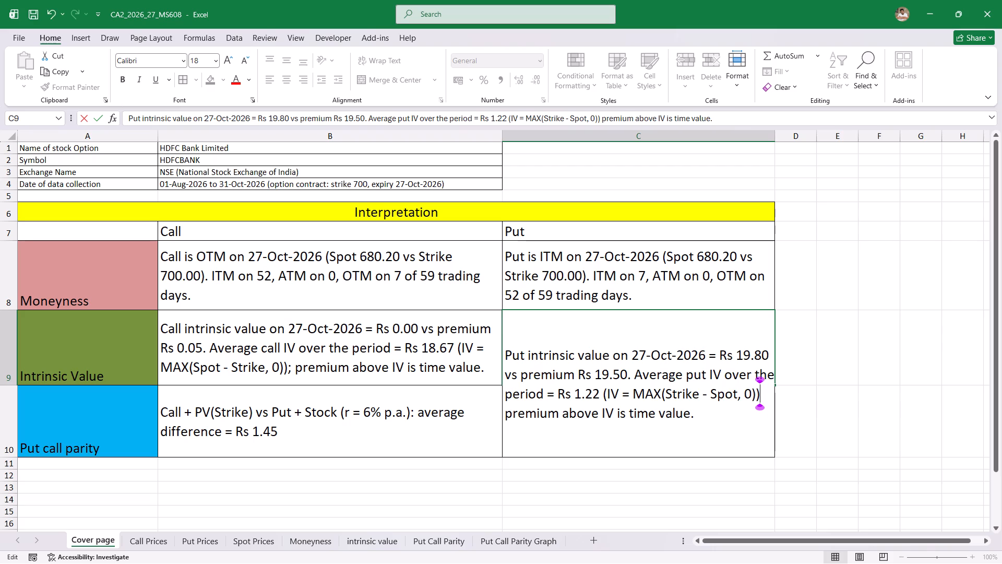
{"action": "key", "text": "Return"}
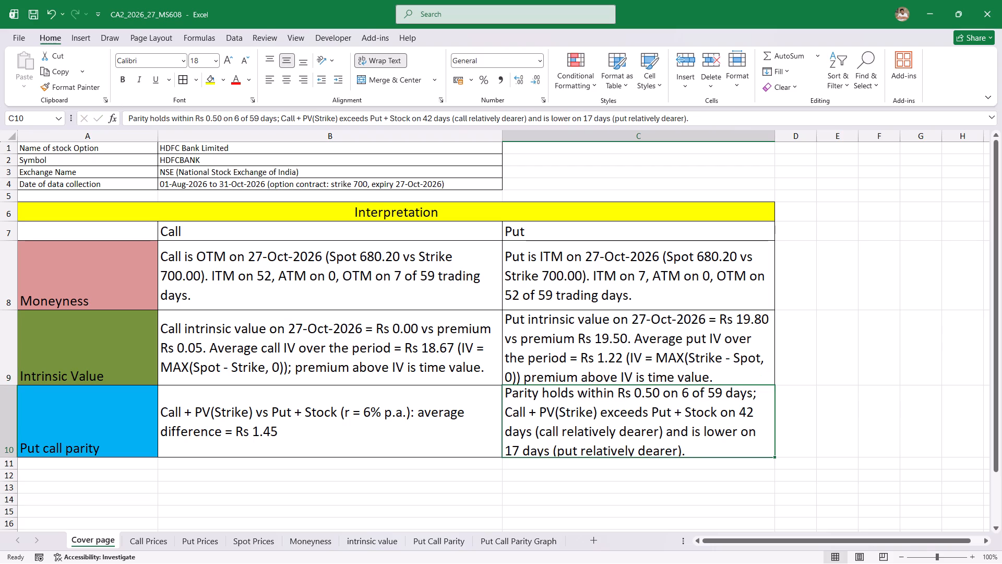
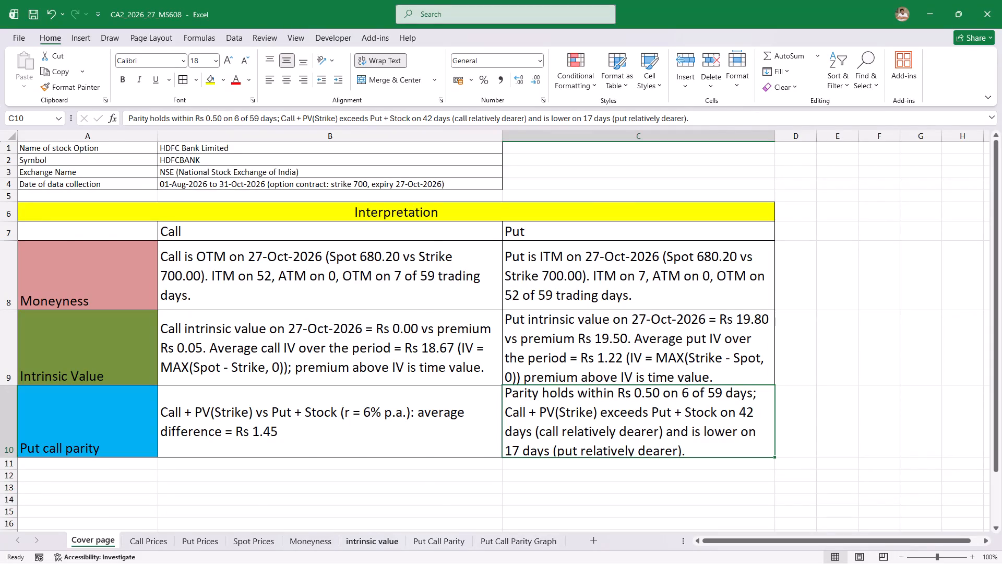
Review the intrinsic value sheet and the Put Call Parity sheet against the Cover page interpretations.
{"action": "left_click", "coordinate": [361, 542]}
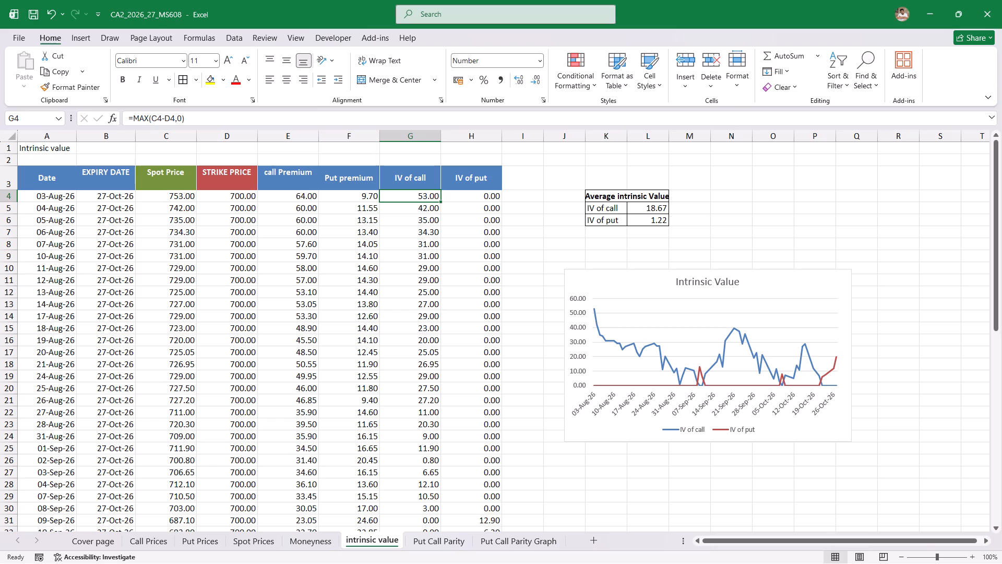
{"action": "left_click", "coordinate": [434, 539]}
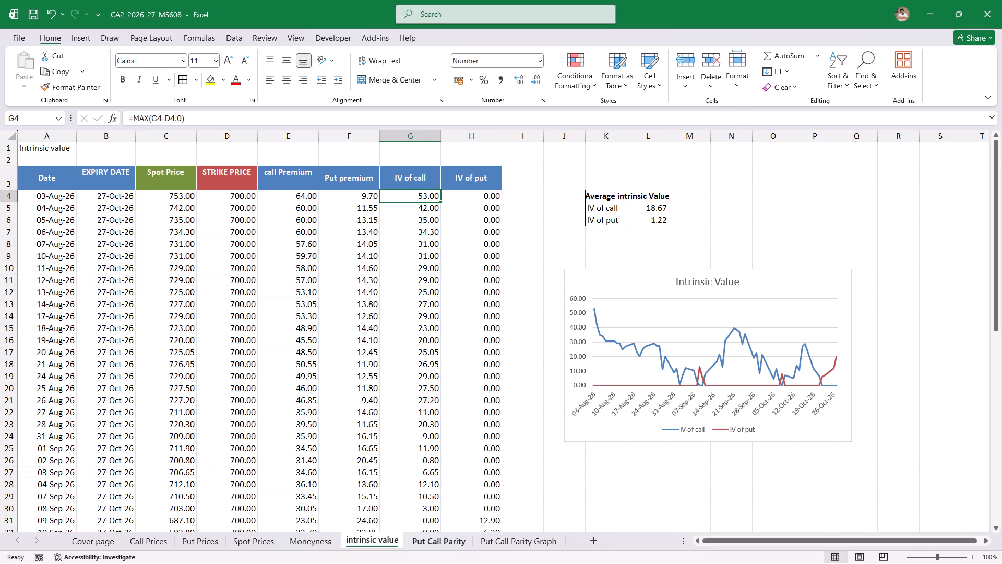
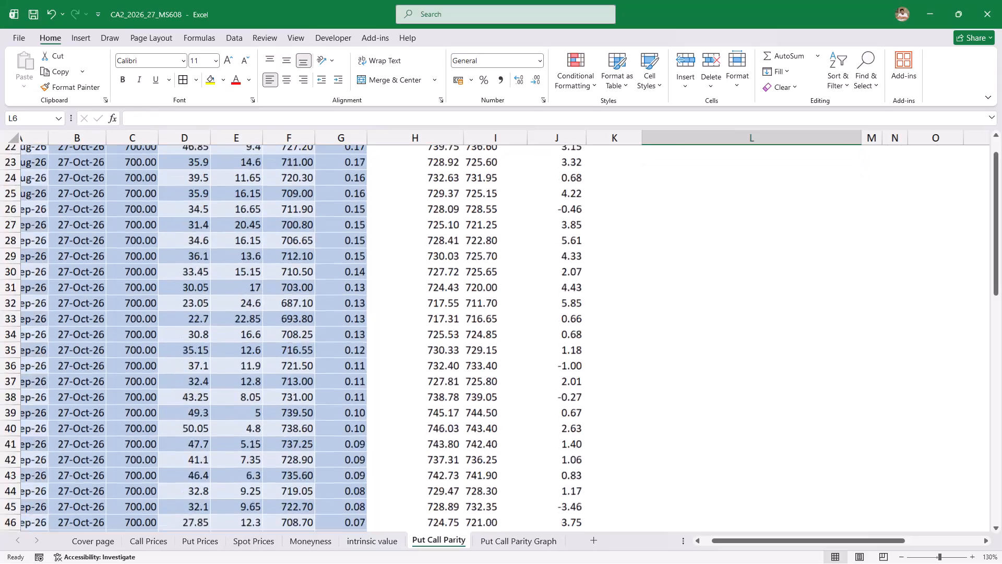
Examine the top of the Put Call Parity table, the Put Call Parity Graph and the Moneyness sheet's call and put counts.
{"action": "scroll", "coordinate": [487, 204], "scroll_direction": "up", "scroll_amount": 4}
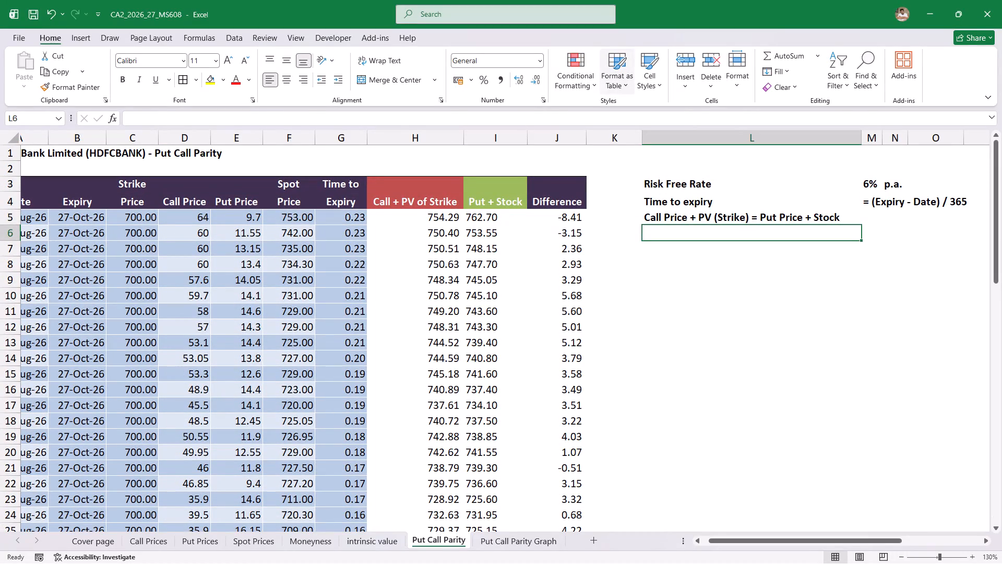
{"action": "left_click", "coordinate": [524, 535]}
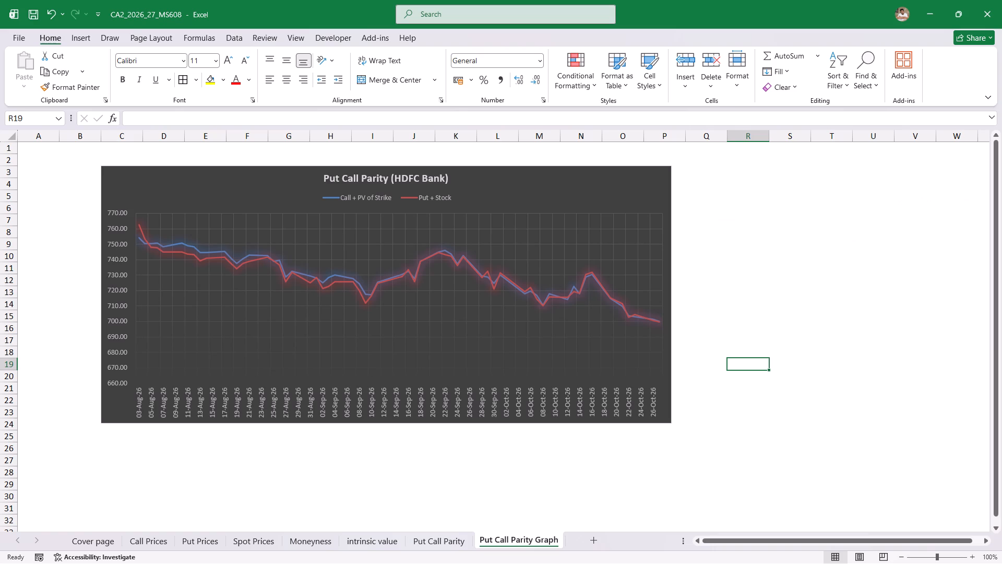
{"action": "left_click", "coordinate": [316, 542]}
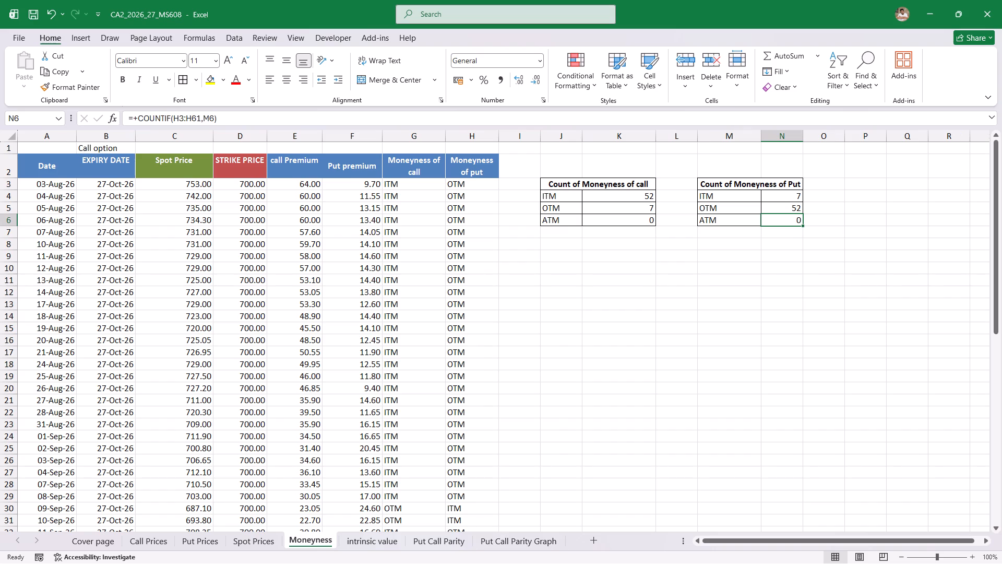